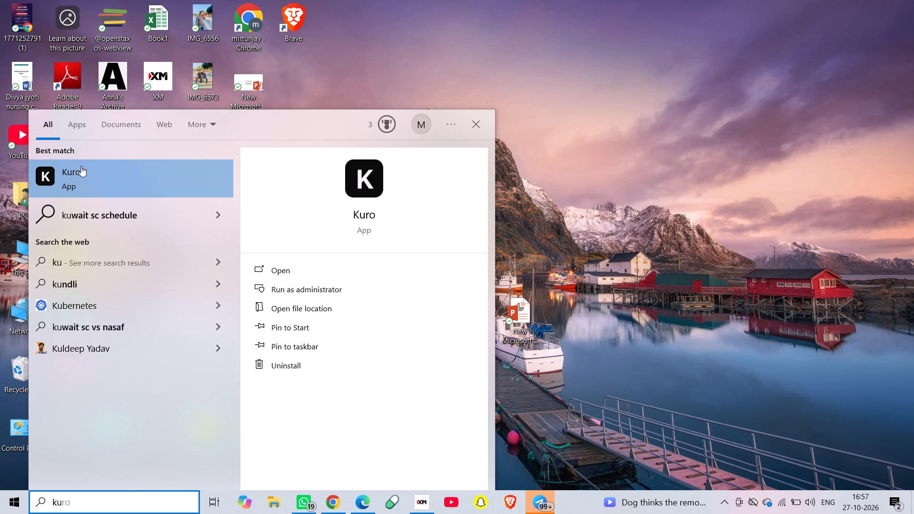
Launch the Kuro app from the search results.
click(81, 166)
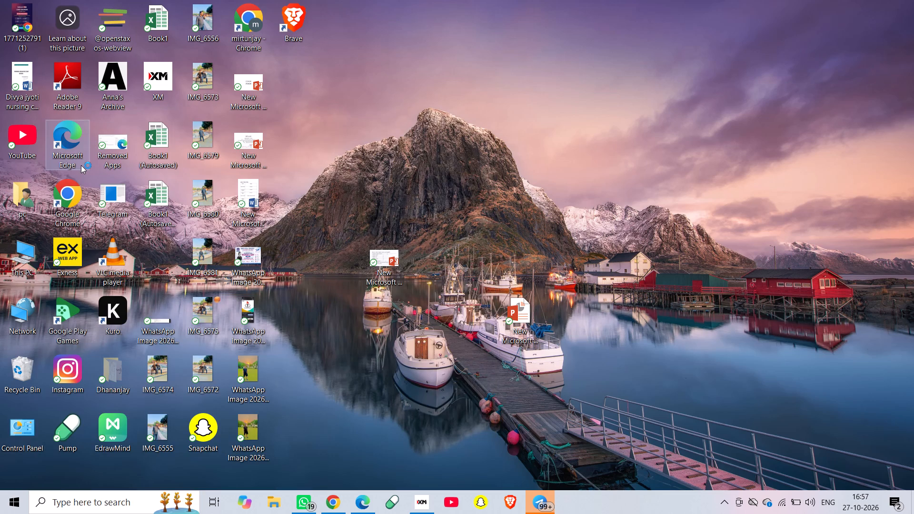
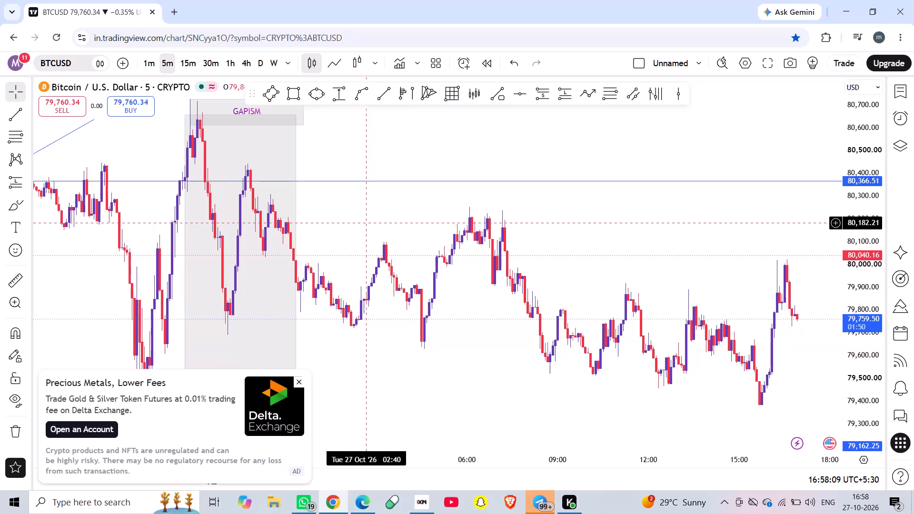
Dismiss the Delta Exchange advertisement and widen the visible time and price ranges of the 5-minute BTCUSD chart.
scroll(367, 223, down, 2)
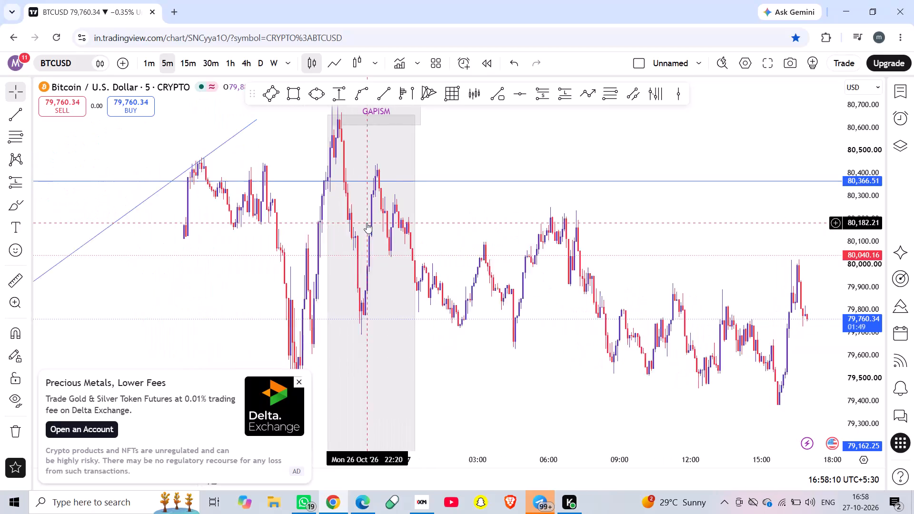
scroll(367, 223, down, 1)
click(301, 382)
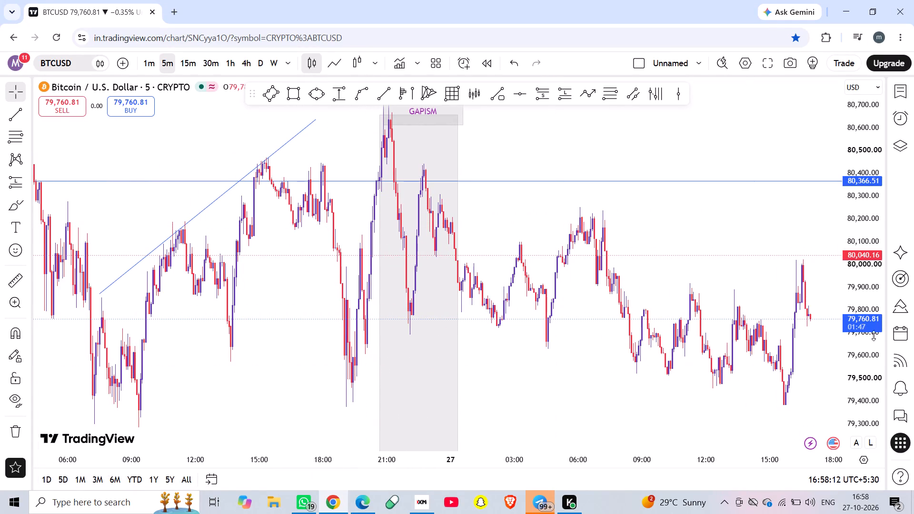
scroll(867, 343, down, 10)
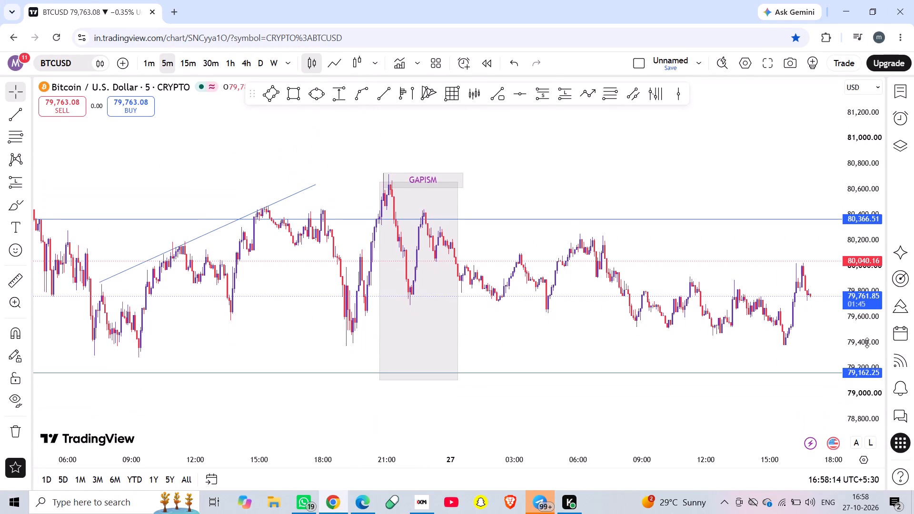
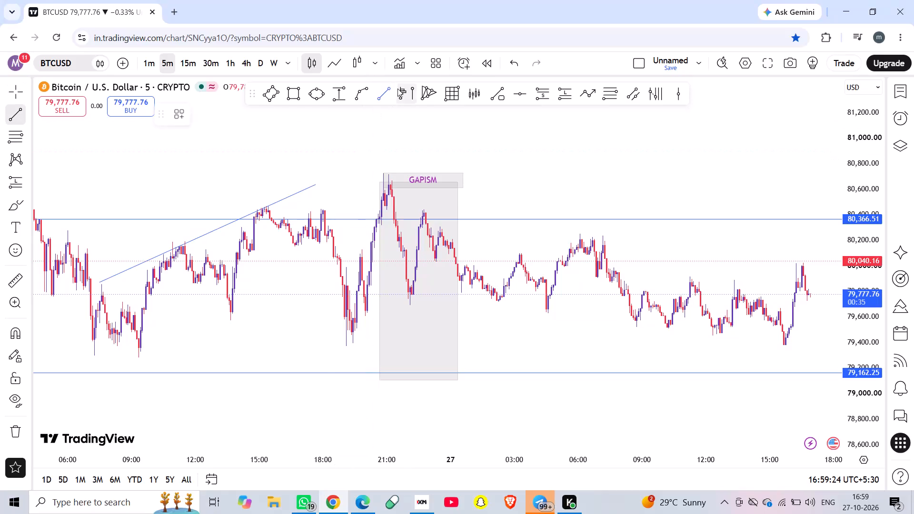
Draw a descending trend line from the 26 Oct 21:05 peak at about 80,732 to about 79,582 at 17:40 on 27 Oct.
click(388, 172)
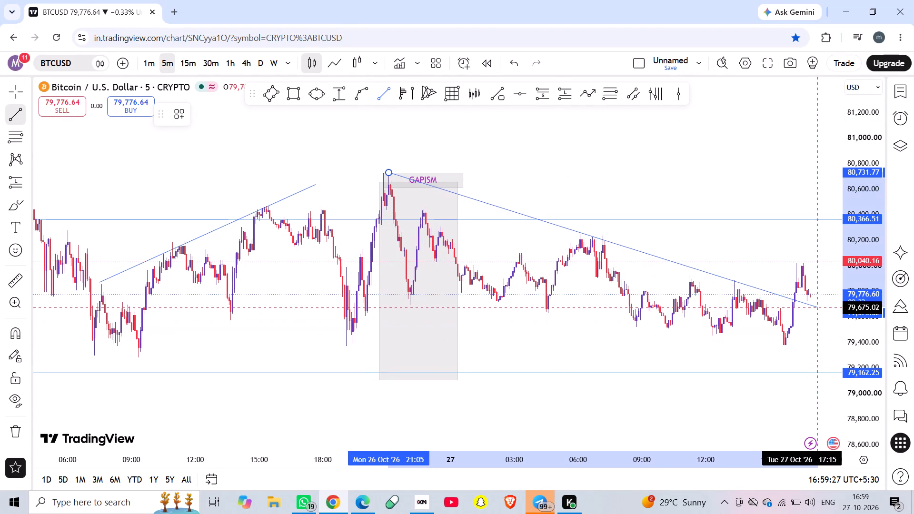
click(826, 319)
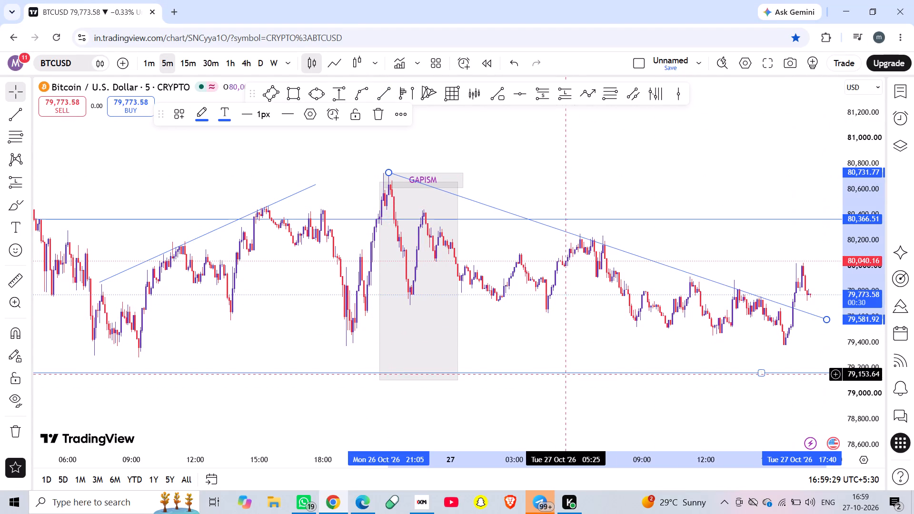
Draw a lower descending trend line under the swing lows, from about 79,782 at 22:05 on 26 Oct to about 79,358 at 17:45 on 27 Oct.
drag(552, 334, 503, 308)
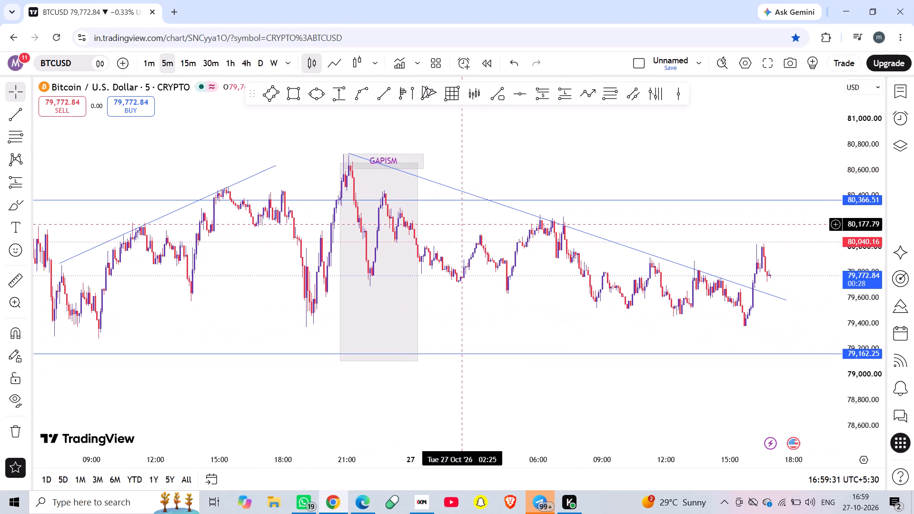
click(382, 100)
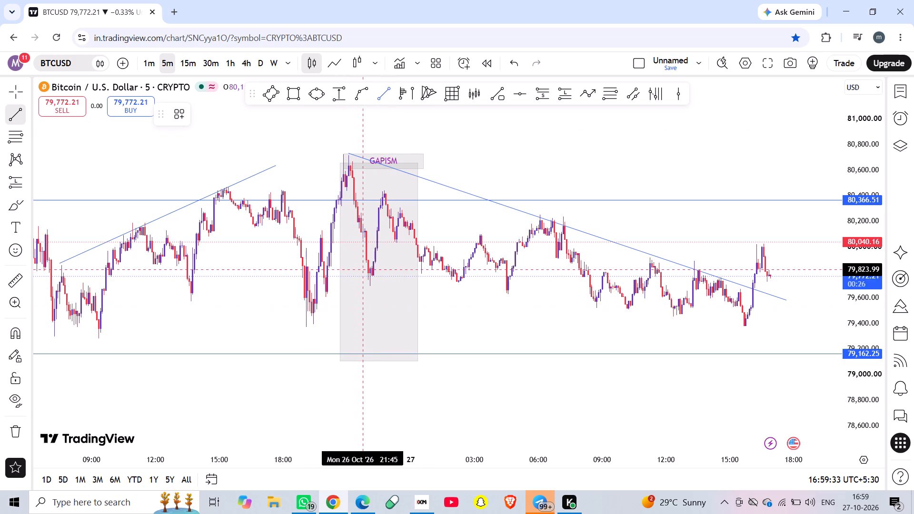
click(370, 275)
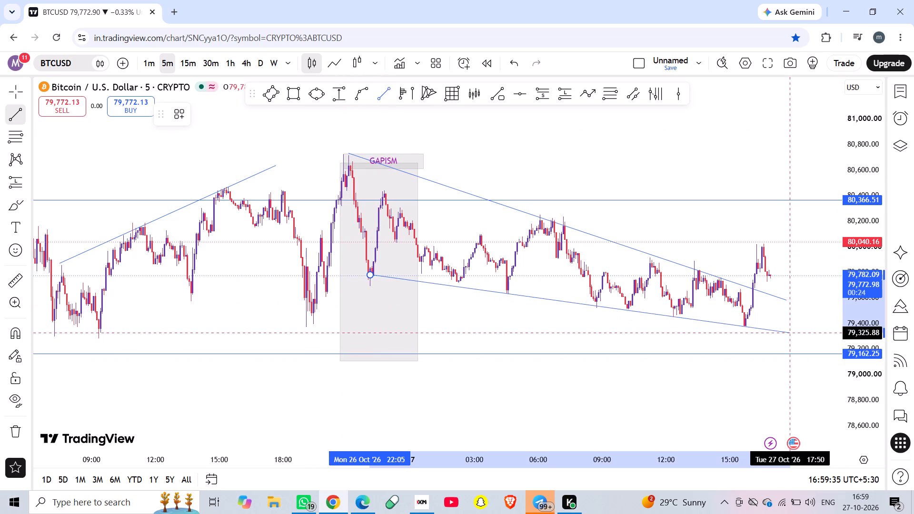
click(787, 329)
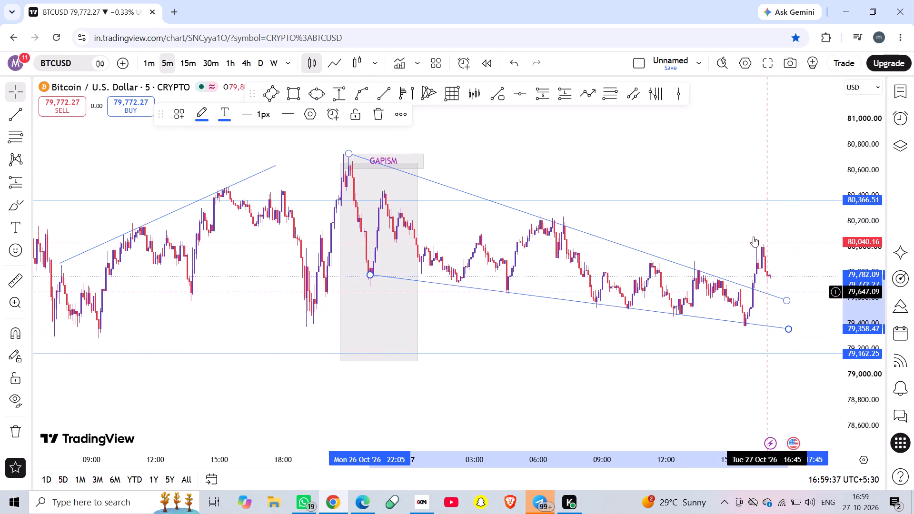
click(716, 153)
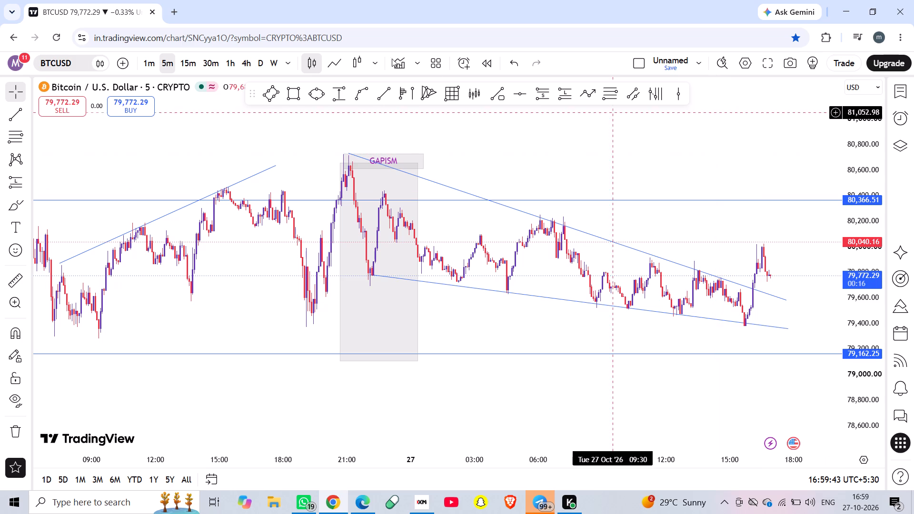
Draw a Gann box from about 80,653 at 21:15 on 26 Oct back to about 79,650 at 16:25.
click(296, 94)
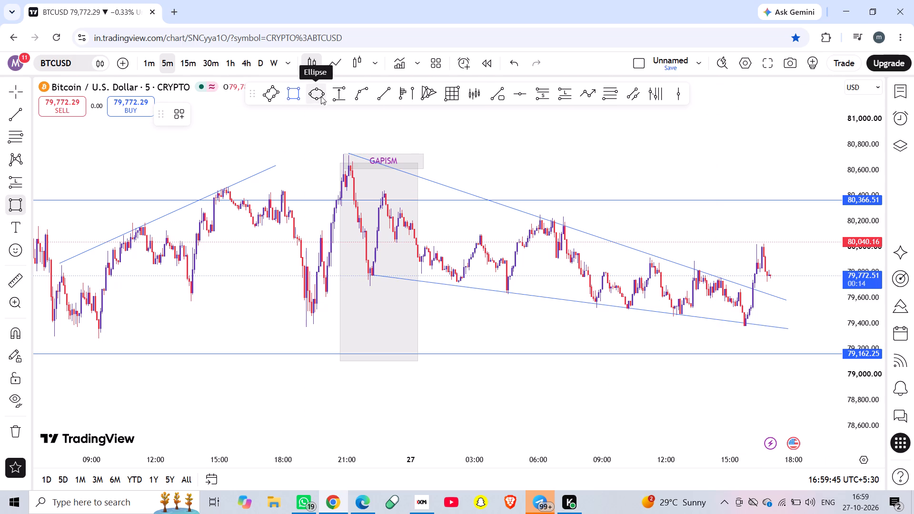
click(449, 99)
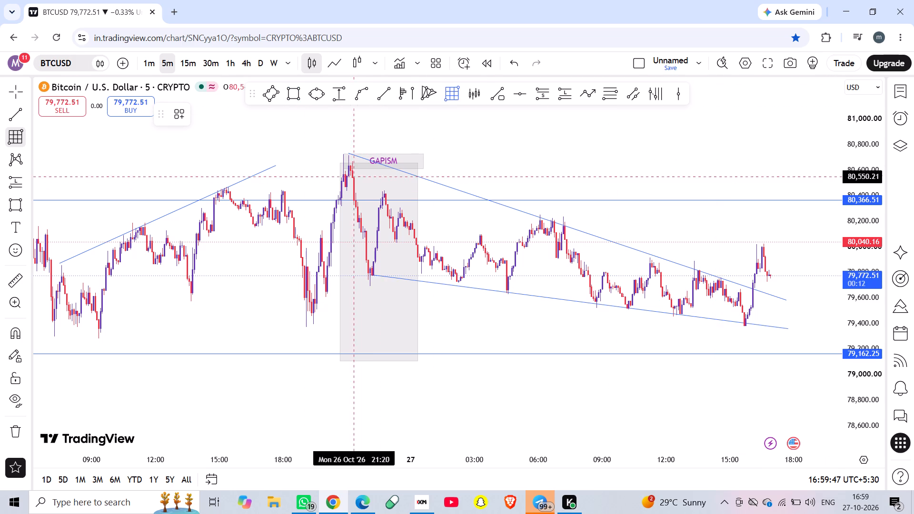
click(352, 163)
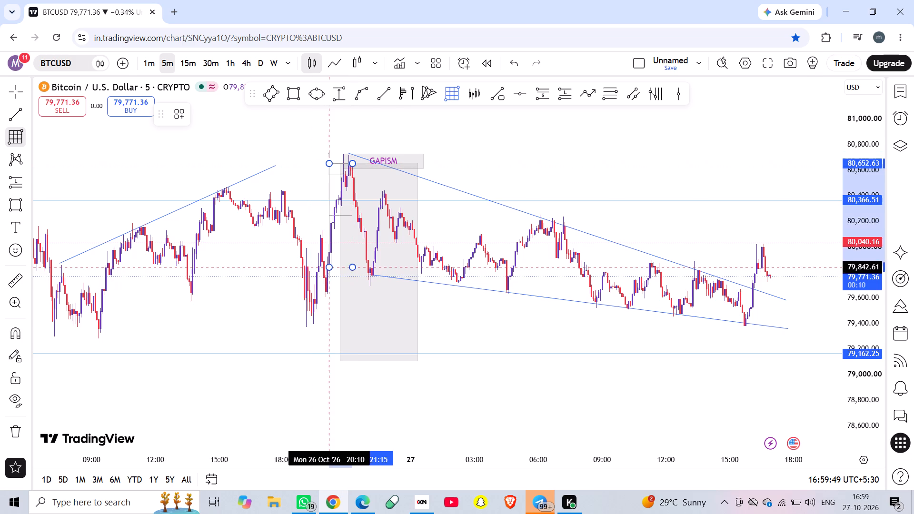
click(250, 291)
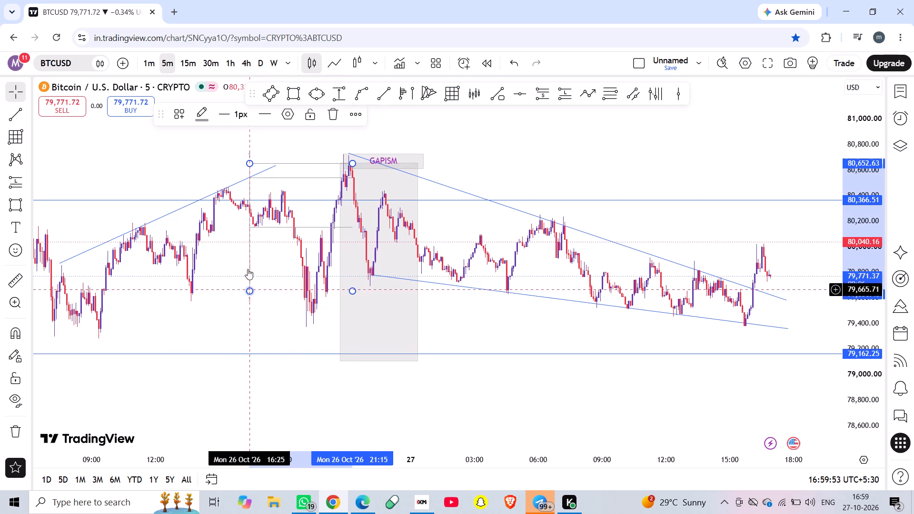
Move the Gann box onto the latest upswing, with its lower starting corner at about 79,377 at 15:50 on 27 Oct.
drag(250, 262, 686, 288)
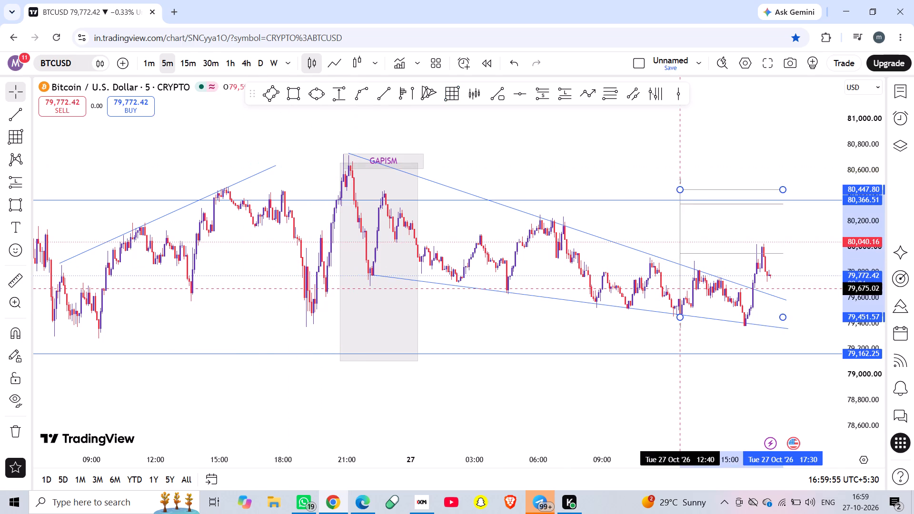
drag(686, 288, 747, 298)
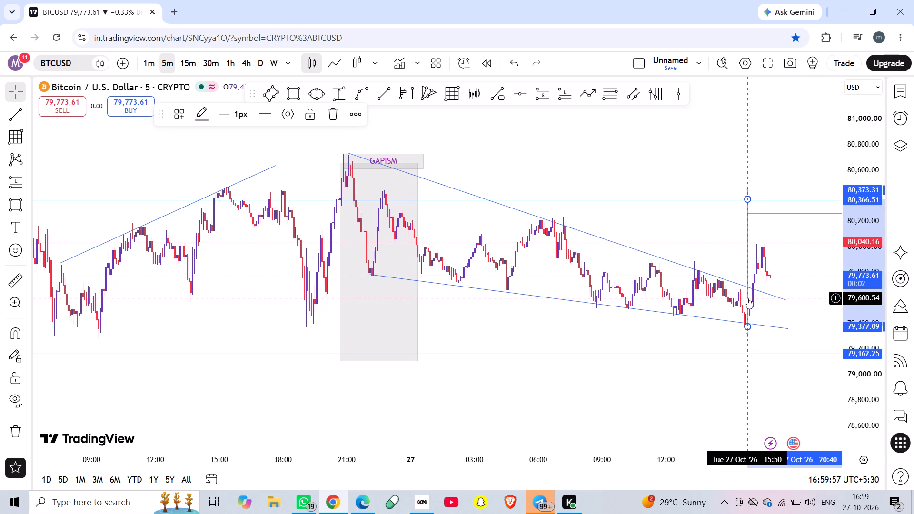
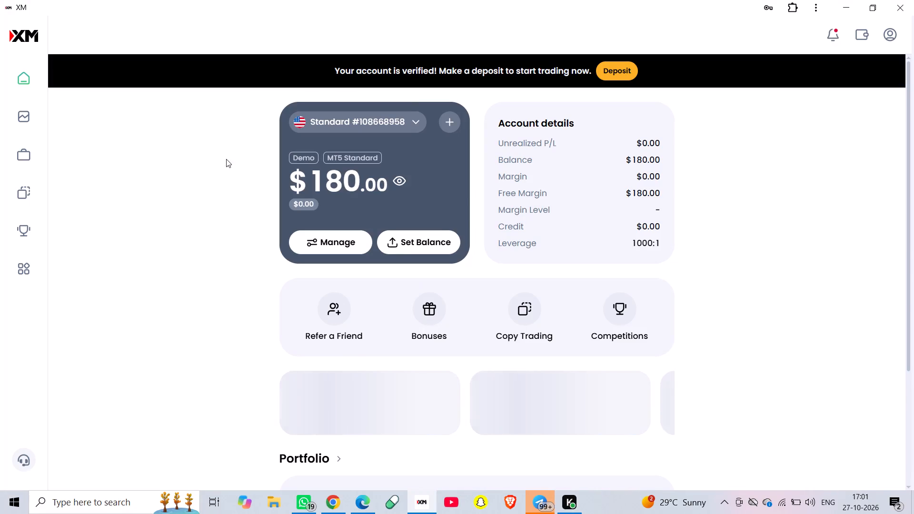
Open the GOLD chart in the XM web terminal and expand it to full screen.
click(30, 119)
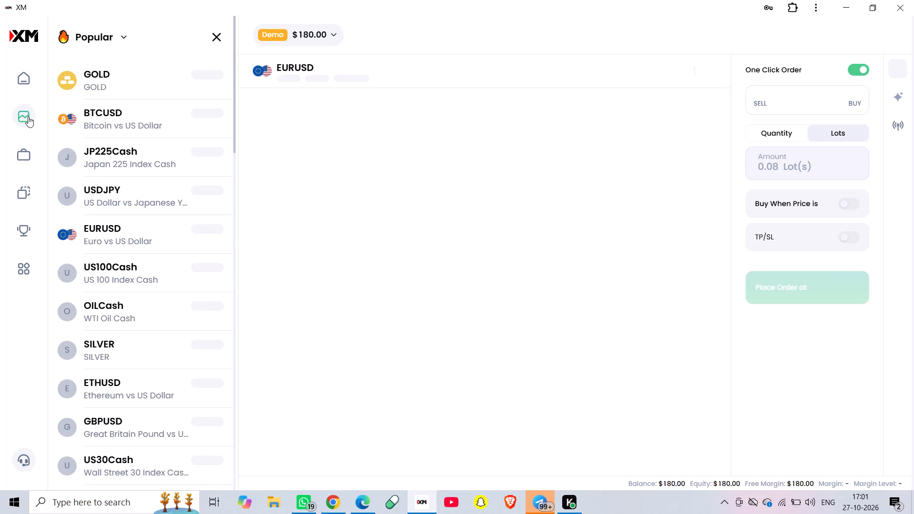
click(109, 79)
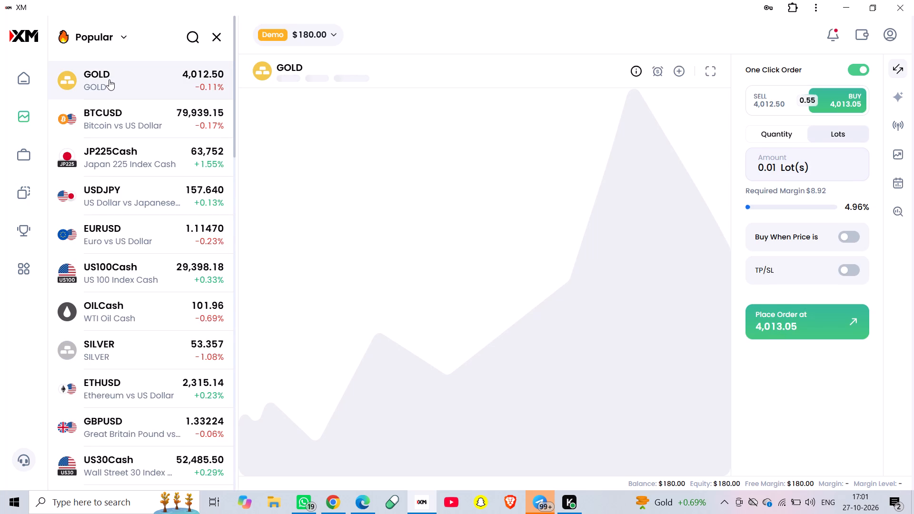
click(709, 74)
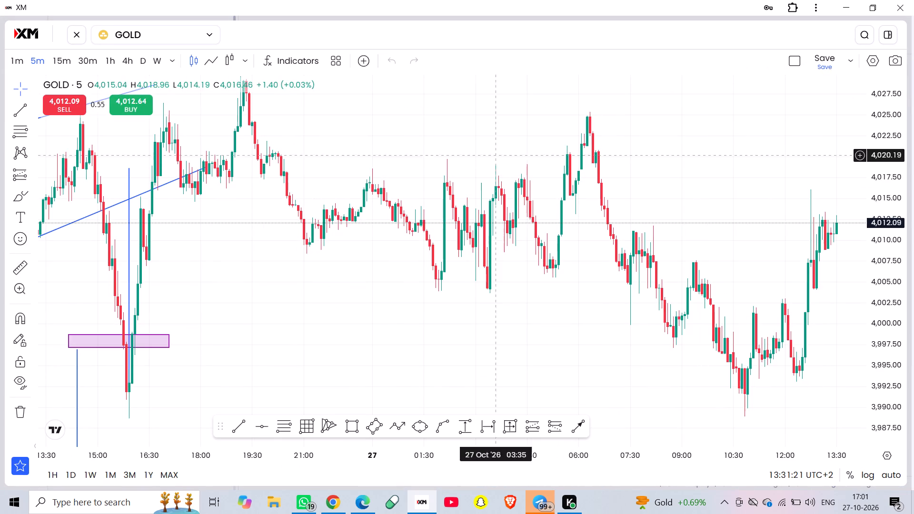
Delete the vertical line at 15:55 on 26 Oct and clear all remaining drawings from the GOLD chart.
scroll(427, 148, down, 1)
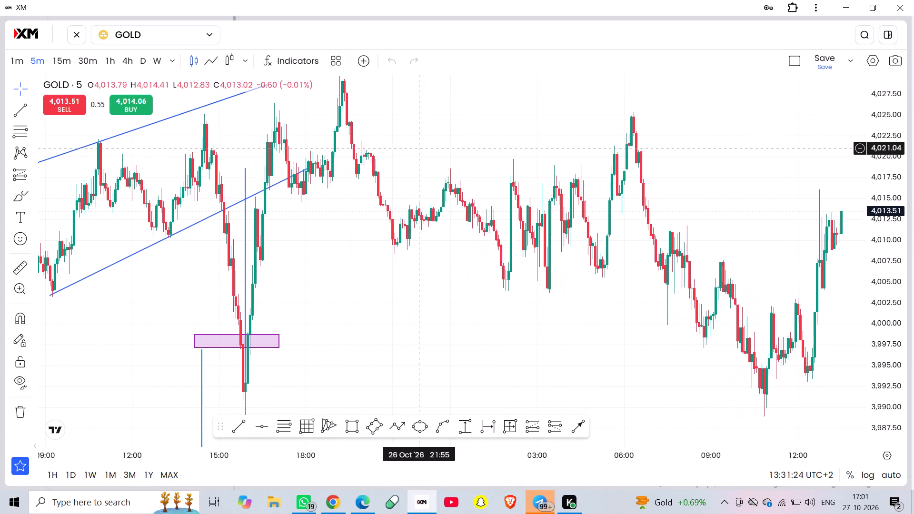
click(245, 222)
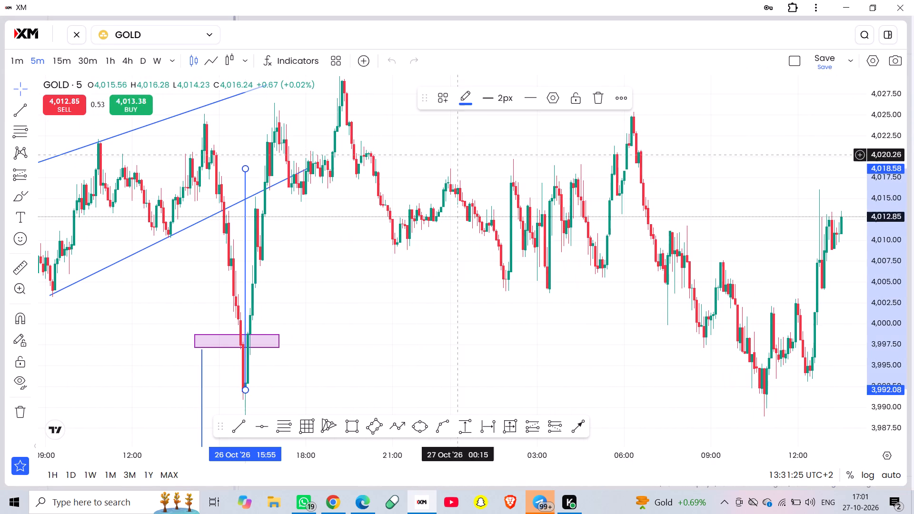
click(600, 100)
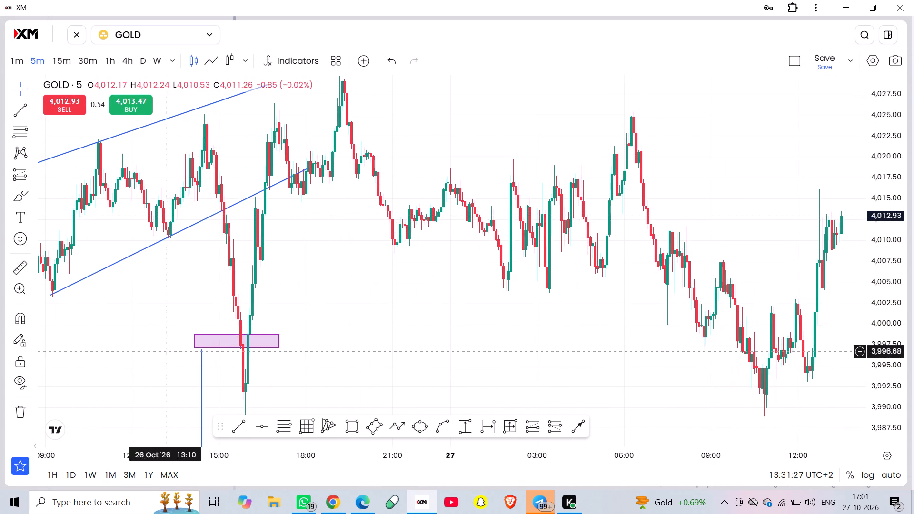
scroll(195, 264, down, 1)
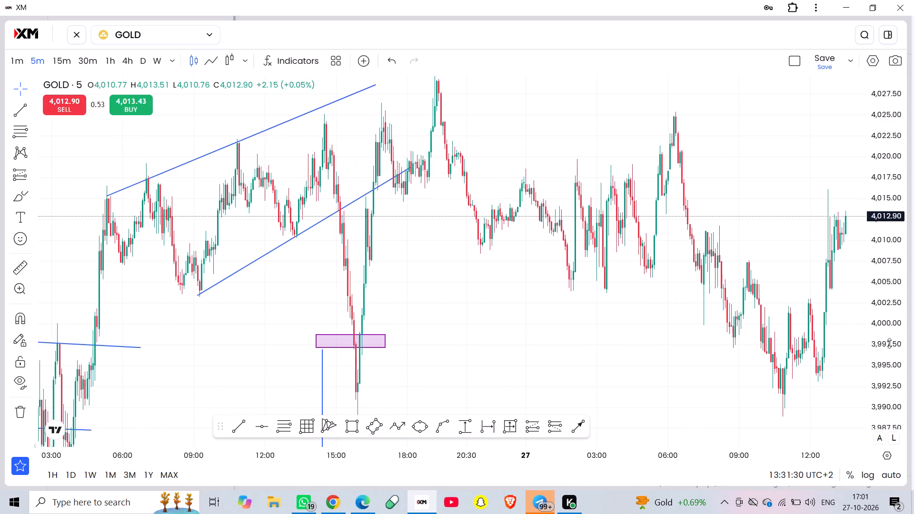
scroll(889, 343, down, 7)
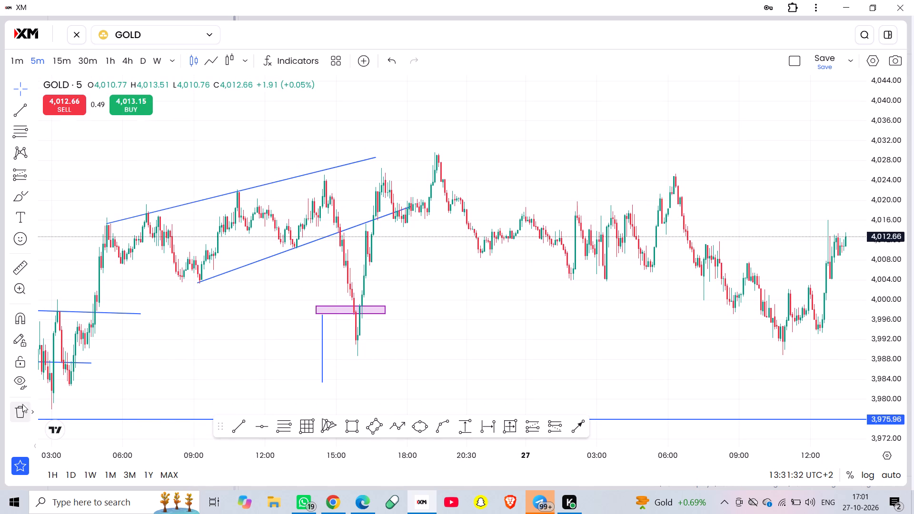
click(22, 408)
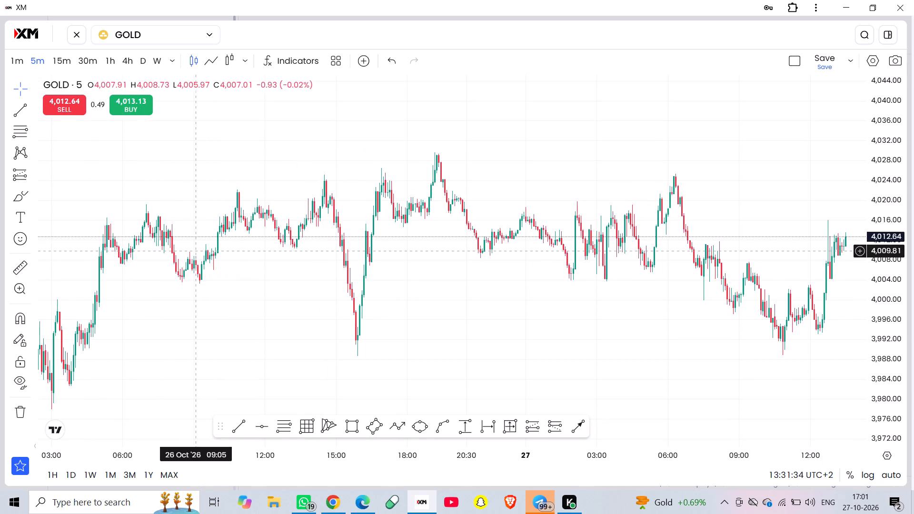
Draw an ellipse around the decline from about 4,023.8 at 16:55 on 26 Oct to about 3,994.6 at 12:30 on 27 Oct, widened to about 3,978.
scroll(196, 251, up, 2)
scroll(196, 251, left, 2)
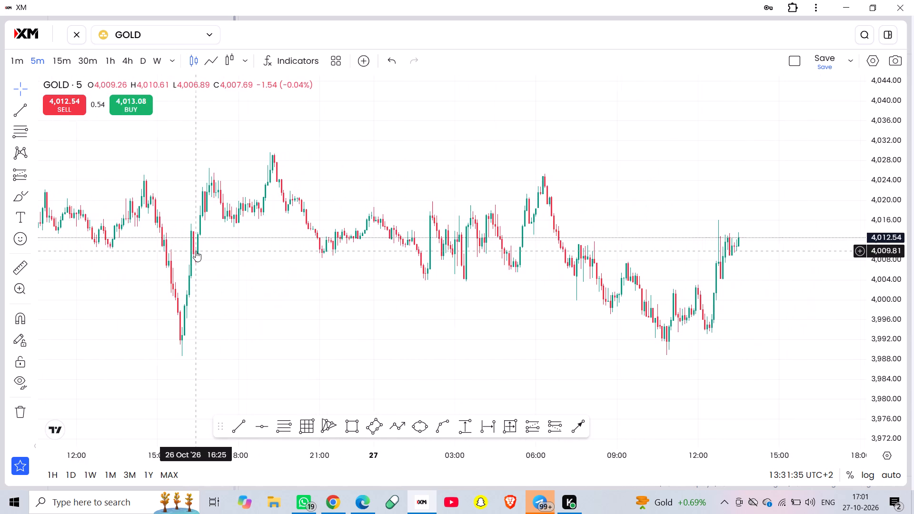
scroll(196, 251, left, 1)
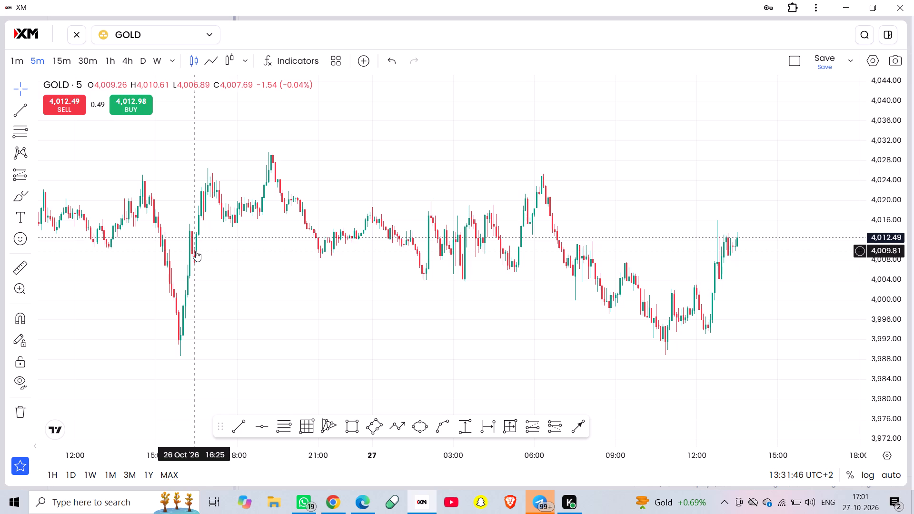
scroll(196, 251, up, 1)
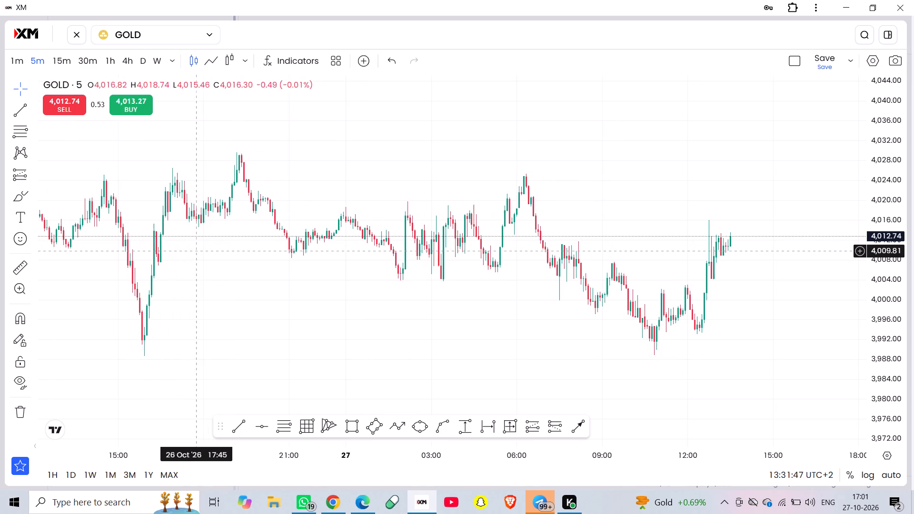
scroll(196, 251, up, 1)
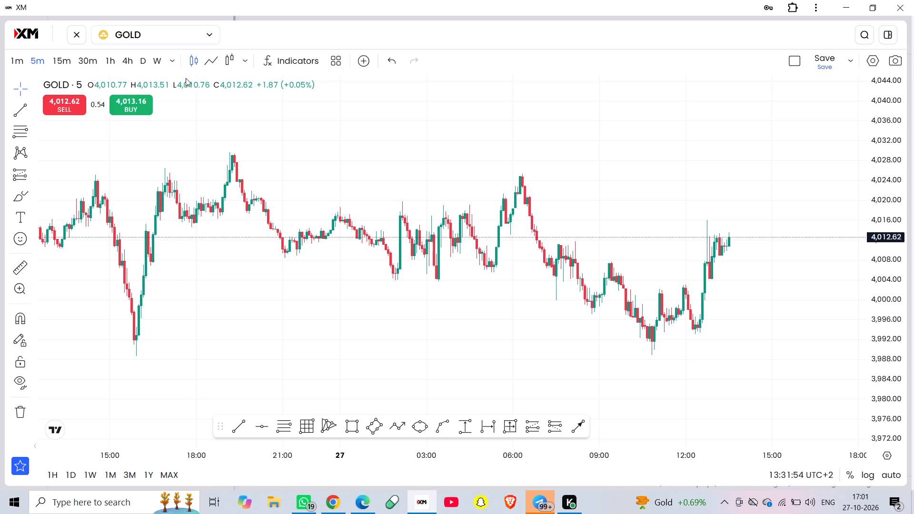
click(419, 428)
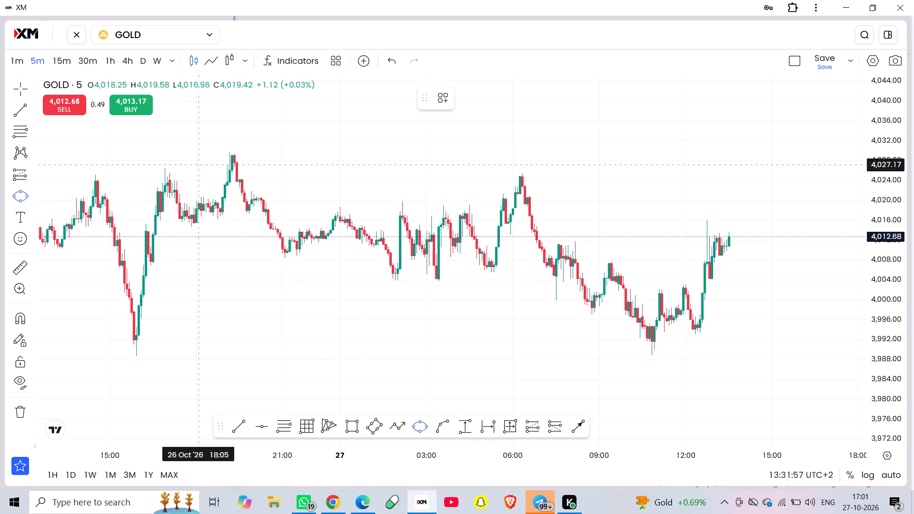
click(166, 181)
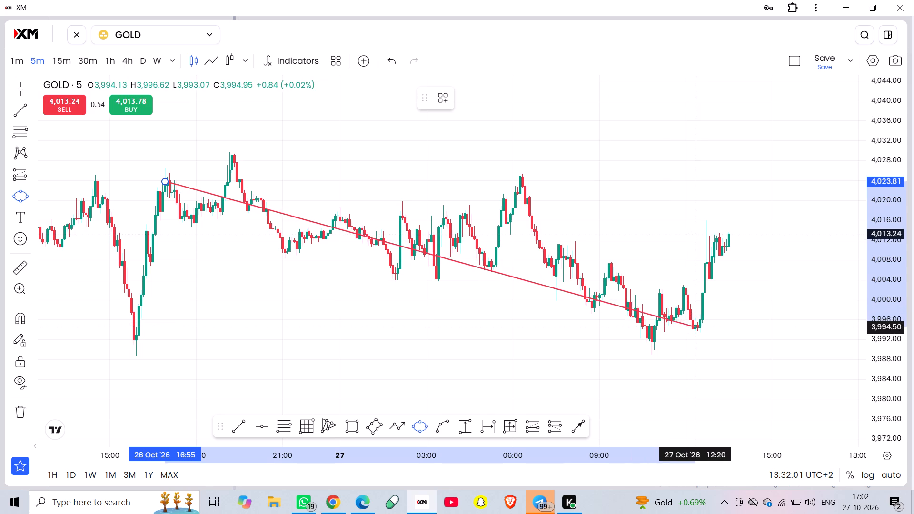
click(701, 326)
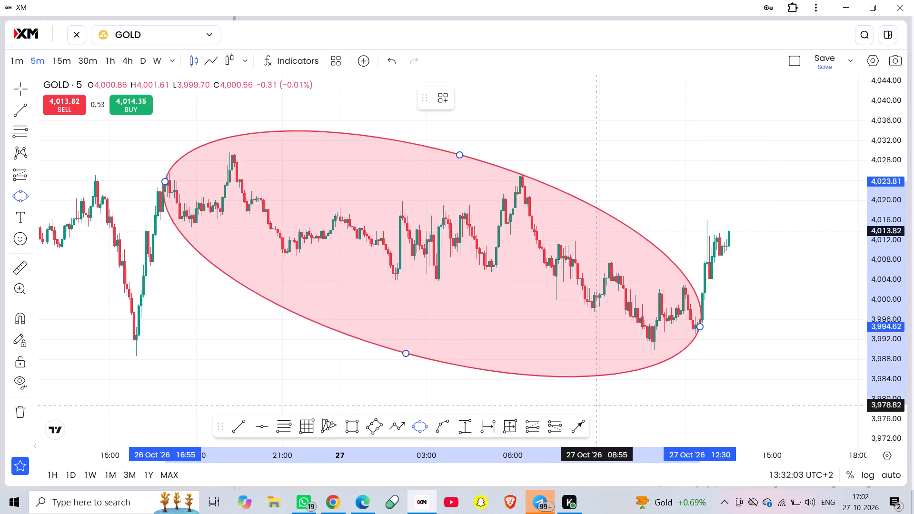
click(602, 407)
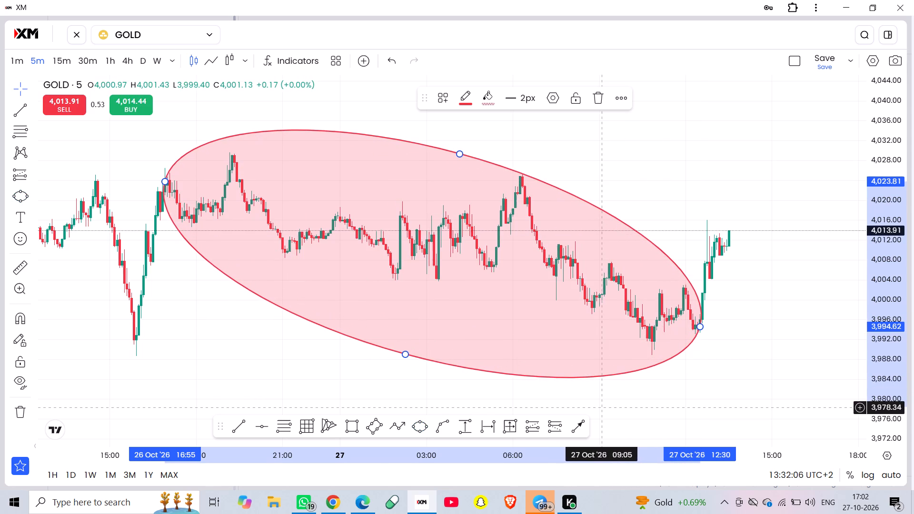
Draw a rectangle over the 26 Oct upswing, from the low at about 3,992 up to about 4,024 at 16:50.
click(22, 195)
click(24, 193)
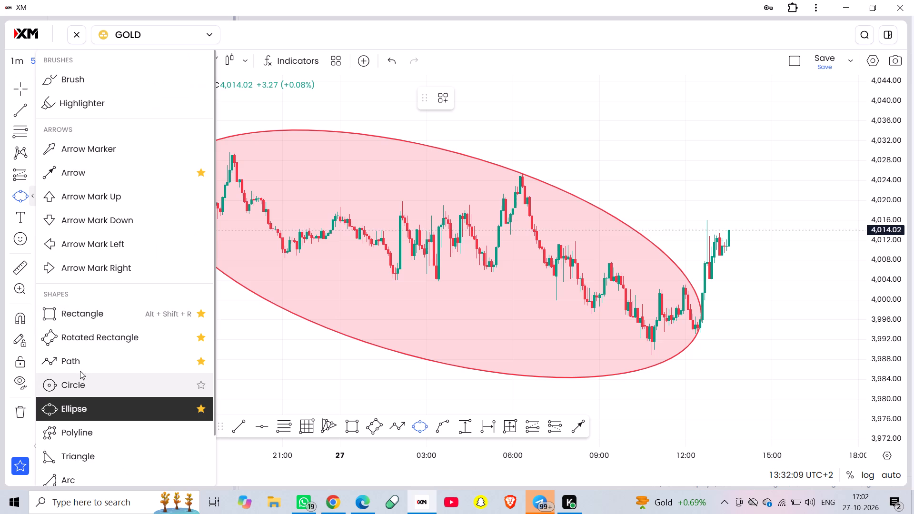
click(78, 312)
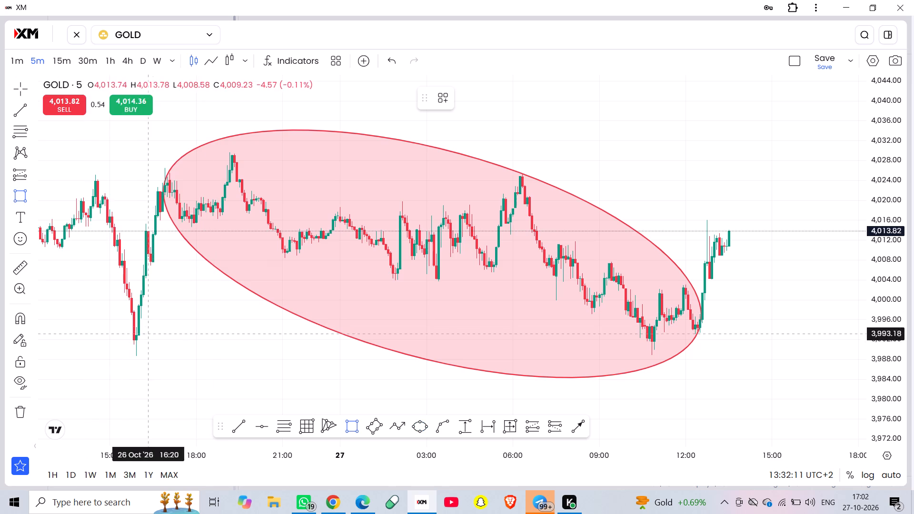
click(137, 340)
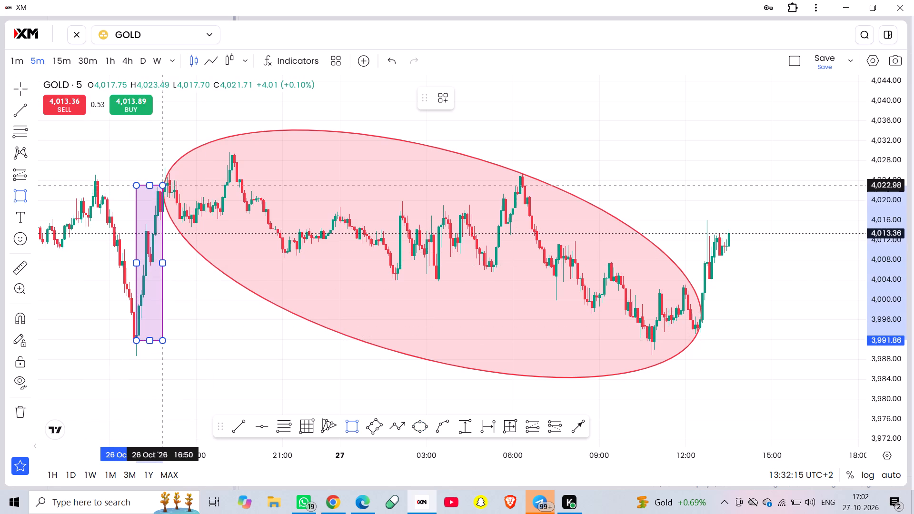
click(163, 182)
Move the rectangle onto the latest upswing, spanning about 3,994 to 4,026 and ending at 12:55 on 27 Oct.
drag(162, 243, 738, 234)
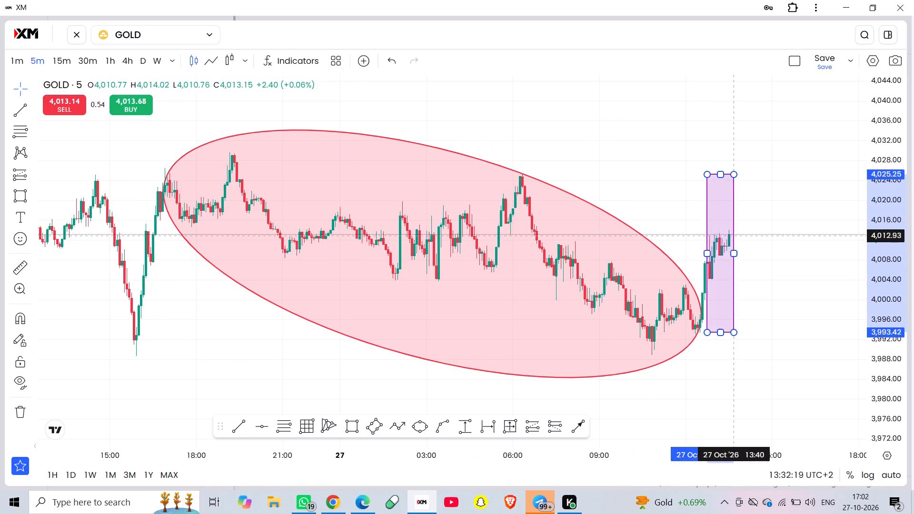
drag(738, 234, 713, 232)
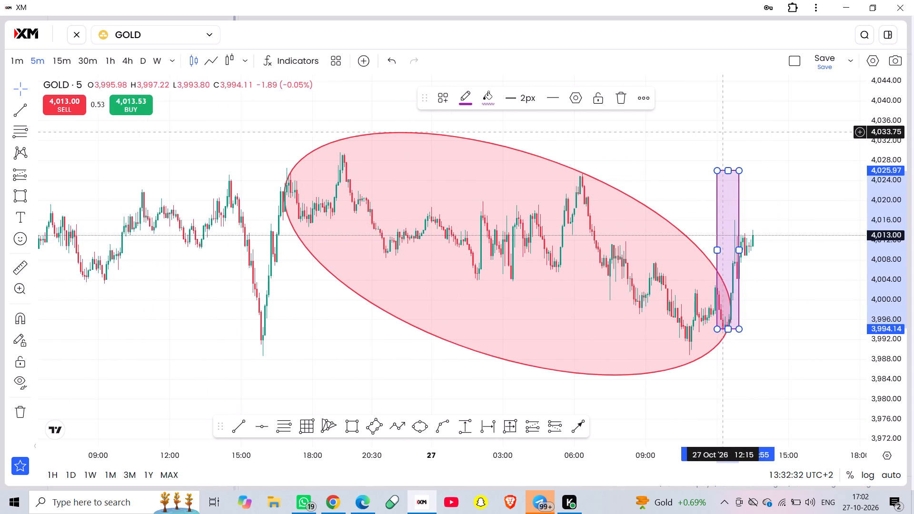
Switch the chart instrument from GOLD to EURUSD.
scroll(723, 132, up, 3)
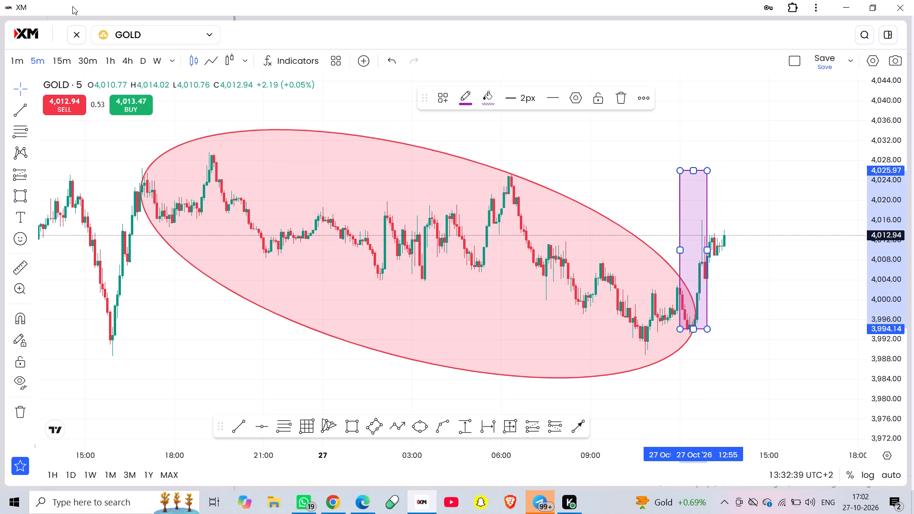
click(139, 30)
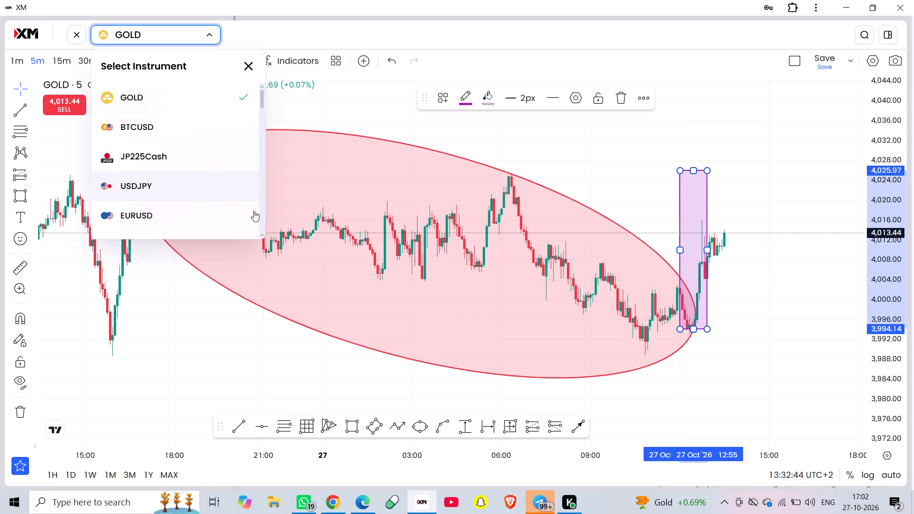
click(327, 496)
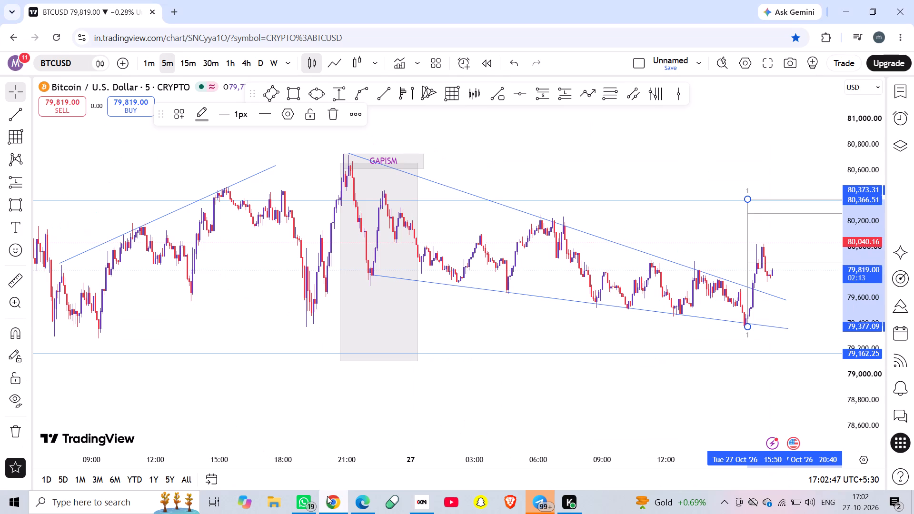
click(422, 504)
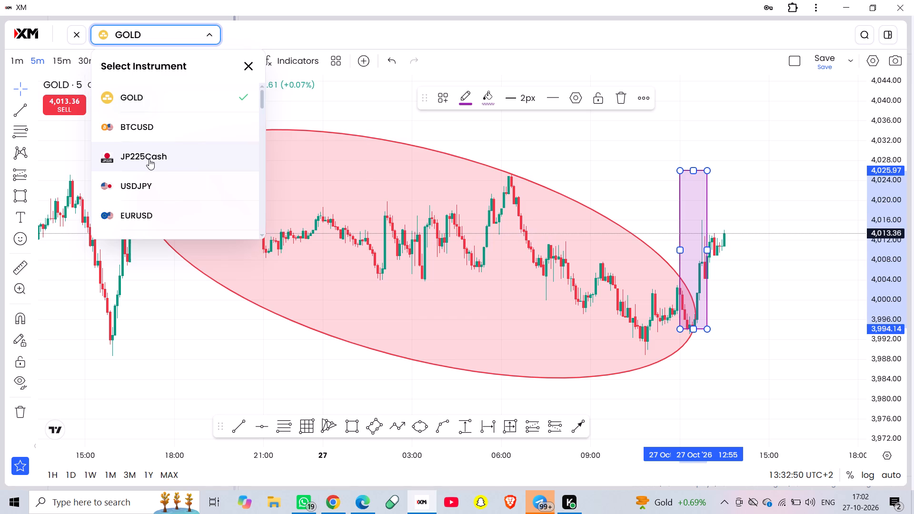
click(142, 212)
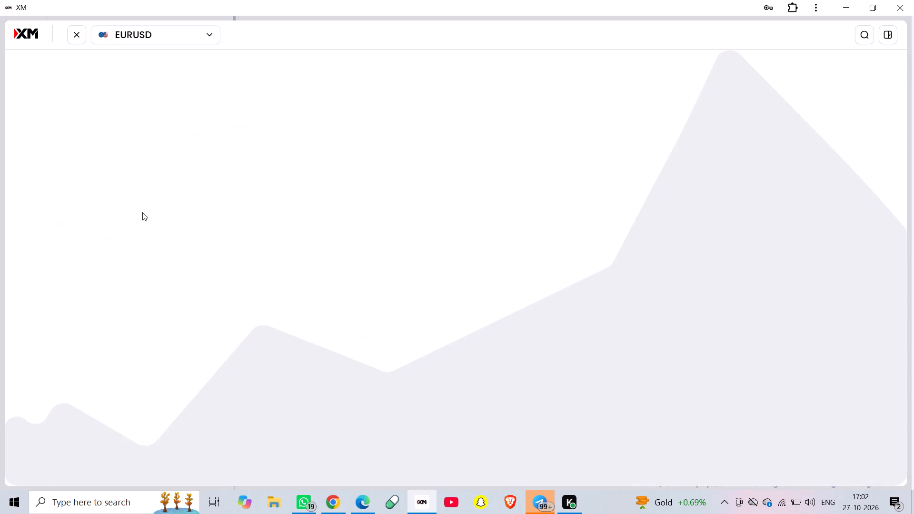
Clear all existing drawings from the EURUSD chart.
scroll(310, 262, down, 3)
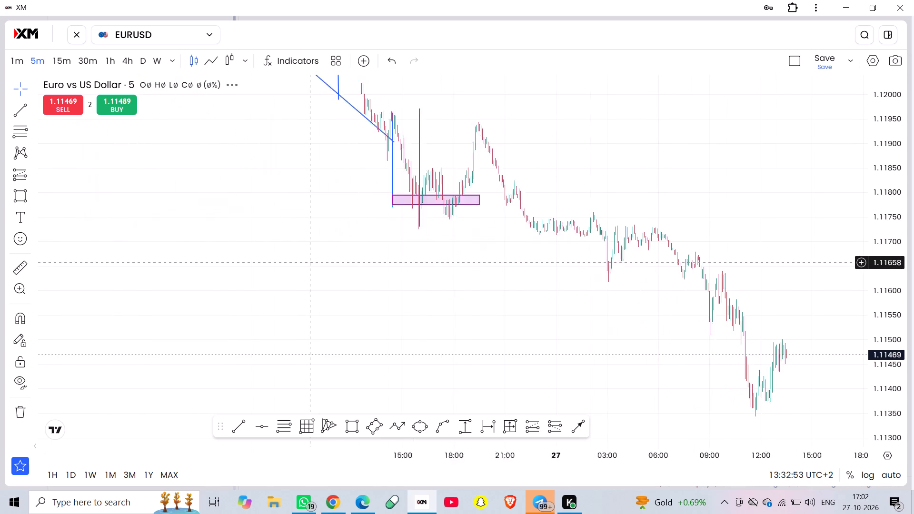
scroll(310, 262, down, 2)
scroll(310, 262, up, 3)
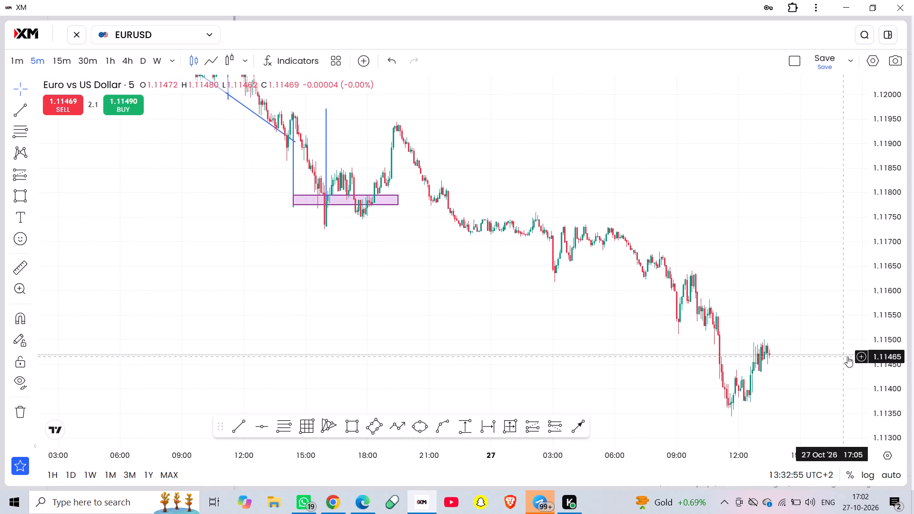
scroll(874, 350, down, 11)
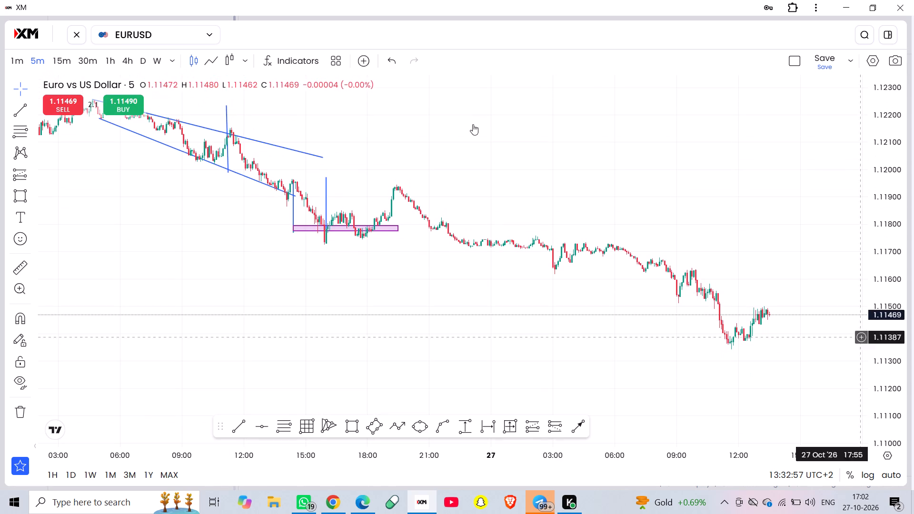
click(18, 415)
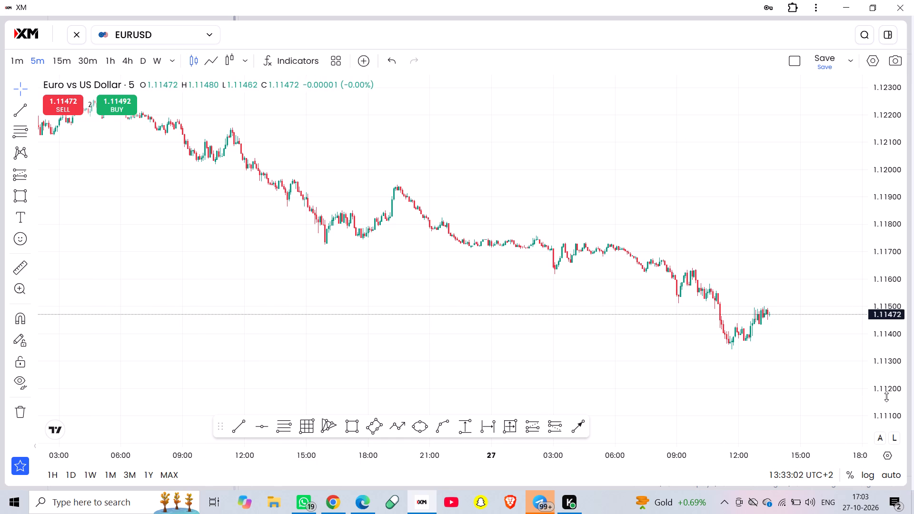
Draw a descending trend line along the EURUSD highs, from about 1.1194 at 19:30 on 26 Oct to about 1.1147 on 27 Oct.
scroll(886, 396, up, 8)
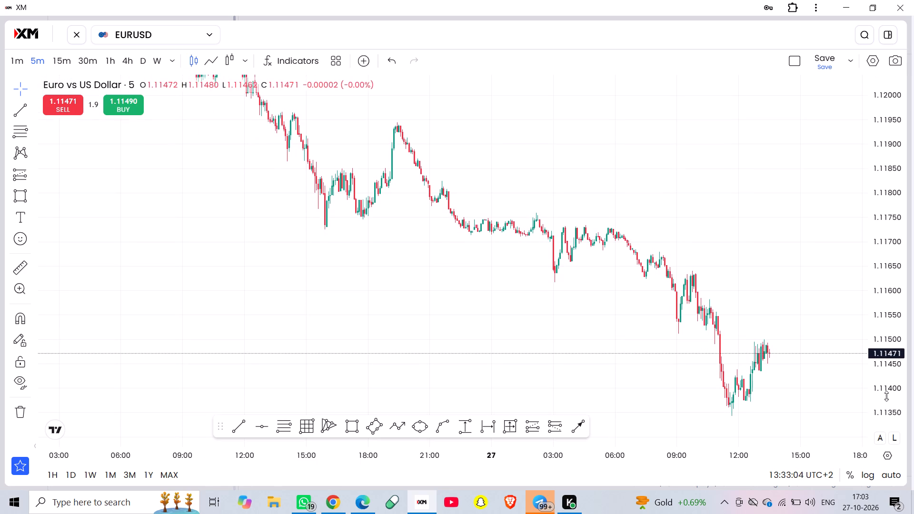
scroll(886, 396, up, 1)
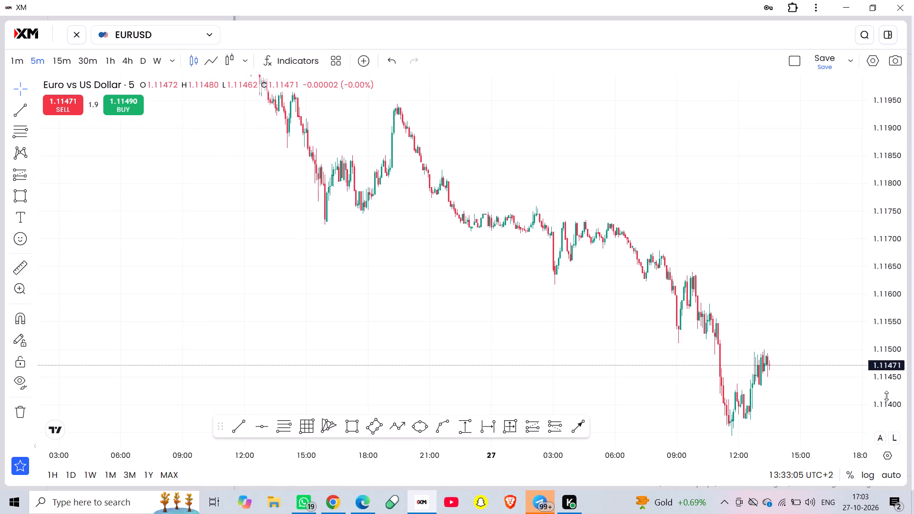
scroll(886, 396, up, 1)
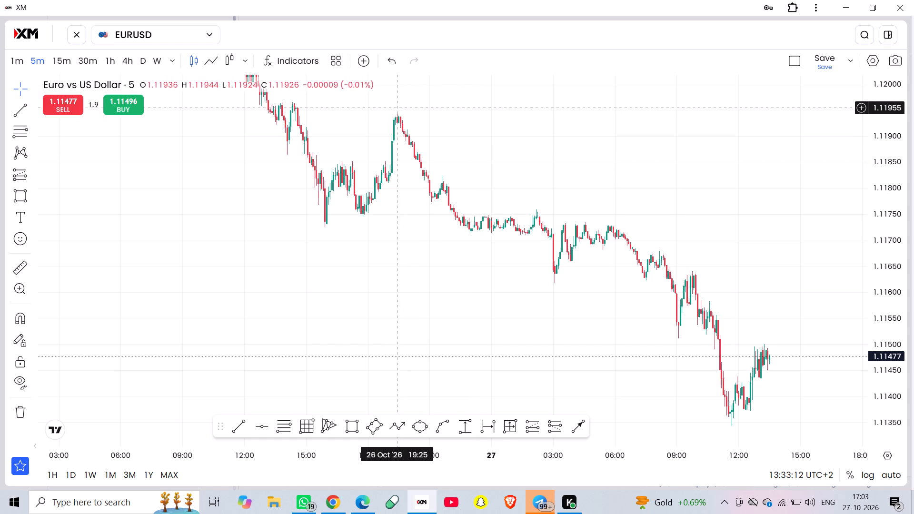
click(8, 104)
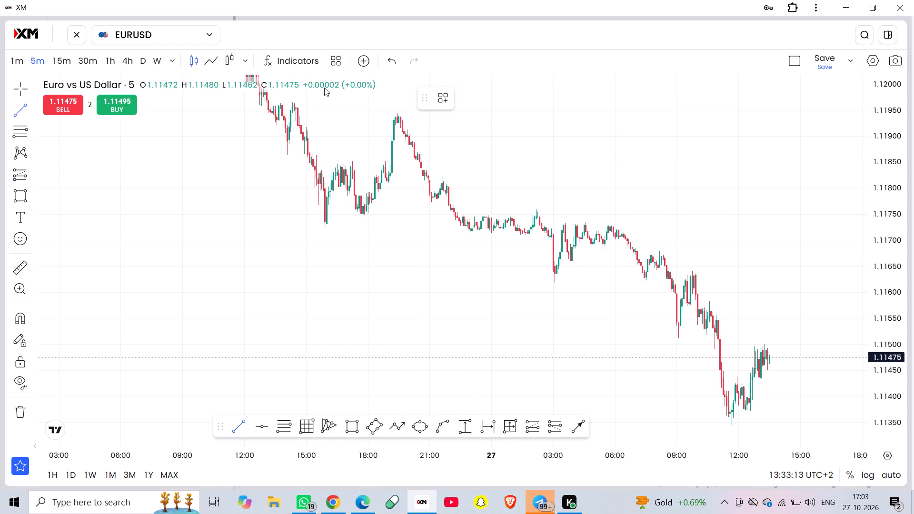
click(399, 115)
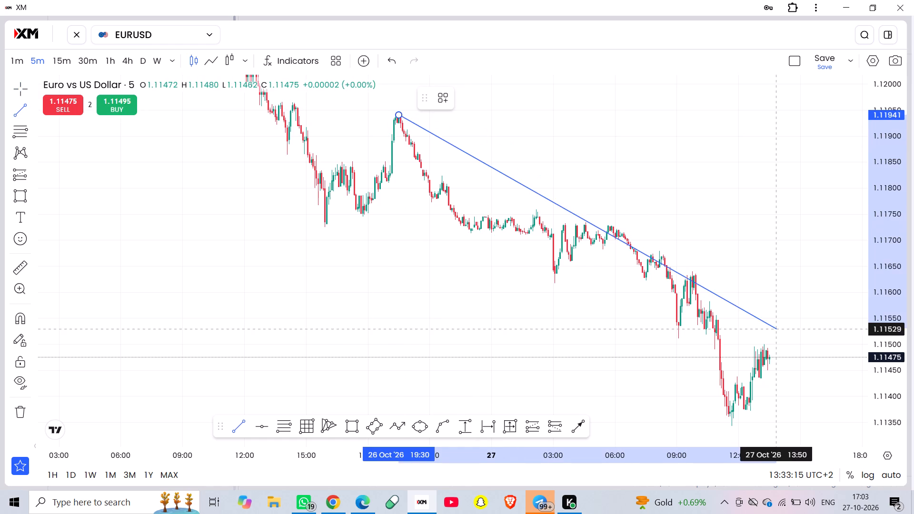
click(845, 357)
Draw a second descending trend line under the lows, from about 1.1171 at 22:55 on 26 Oct to about 1.1137 on 27 Oct.
drag(742, 239, 638, 207)
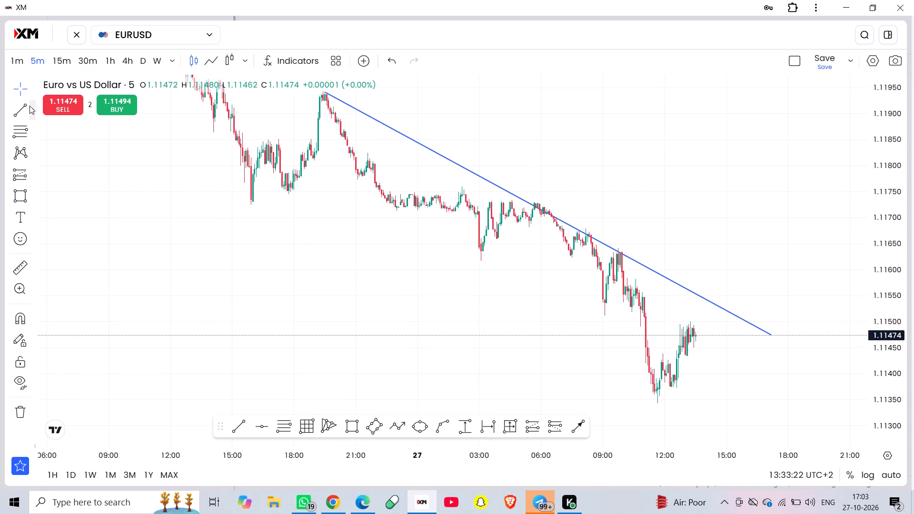
click(5, 109)
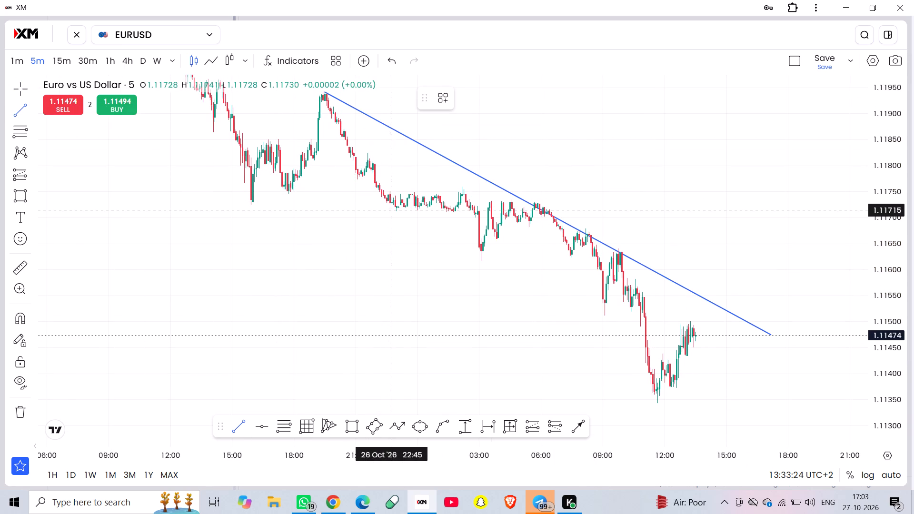
click(396, 211)
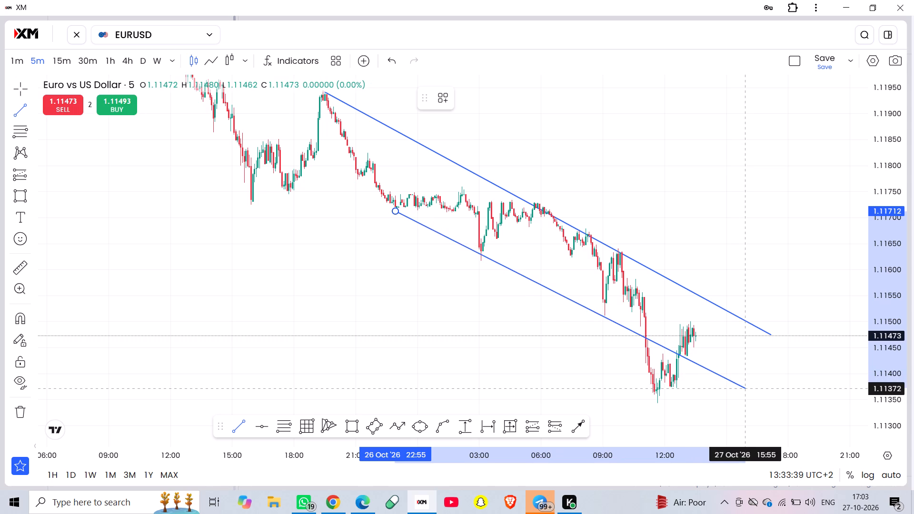
click(744, 390)
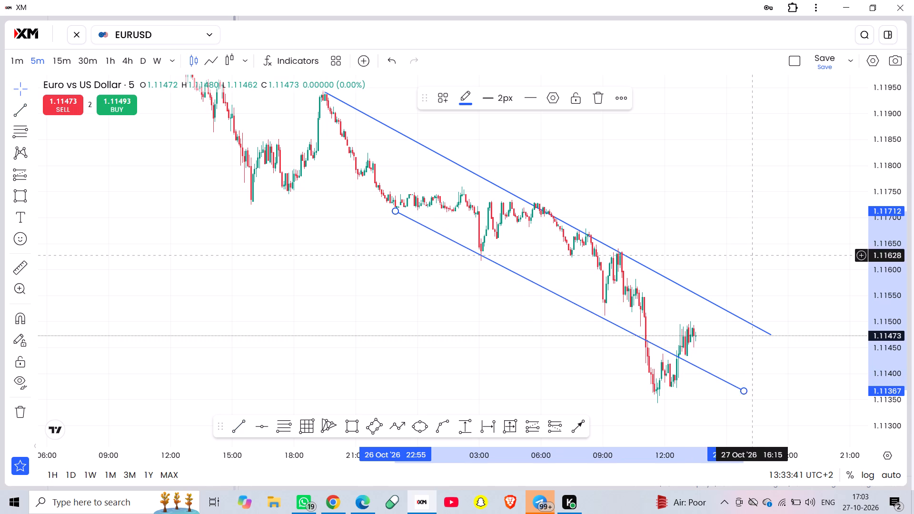
click(734, 205)
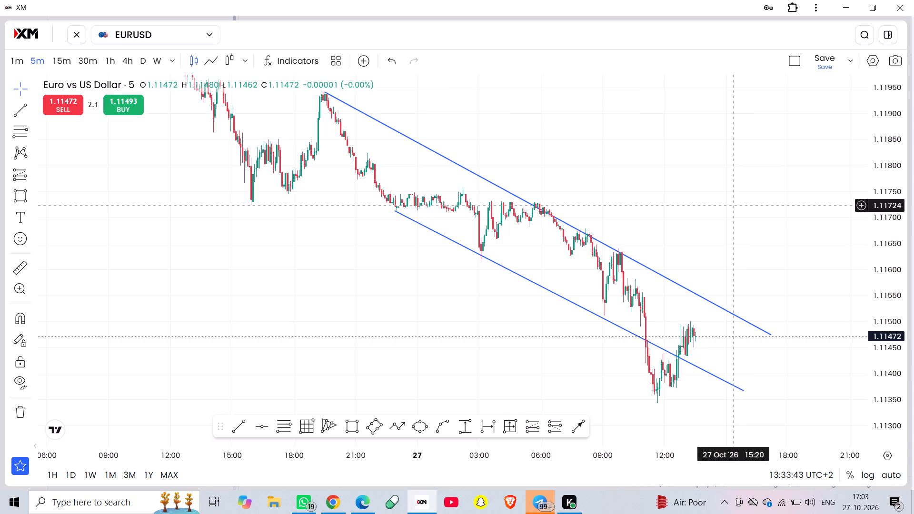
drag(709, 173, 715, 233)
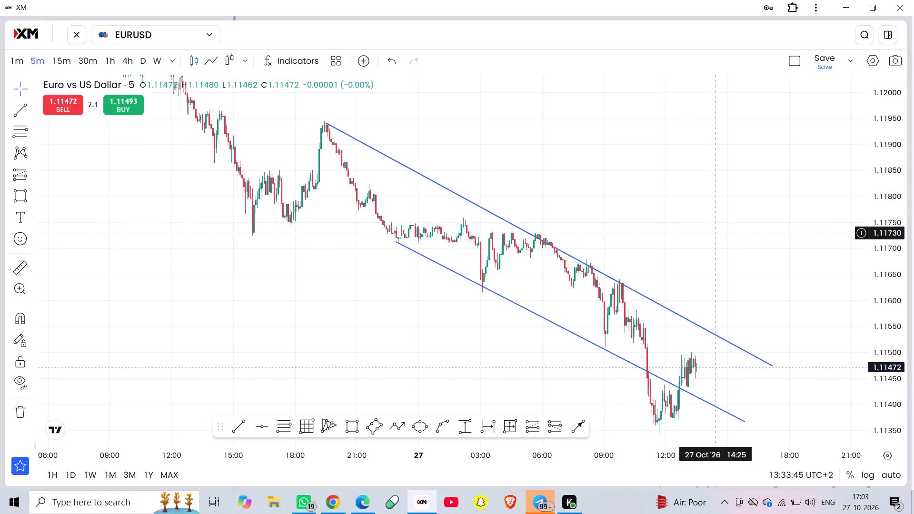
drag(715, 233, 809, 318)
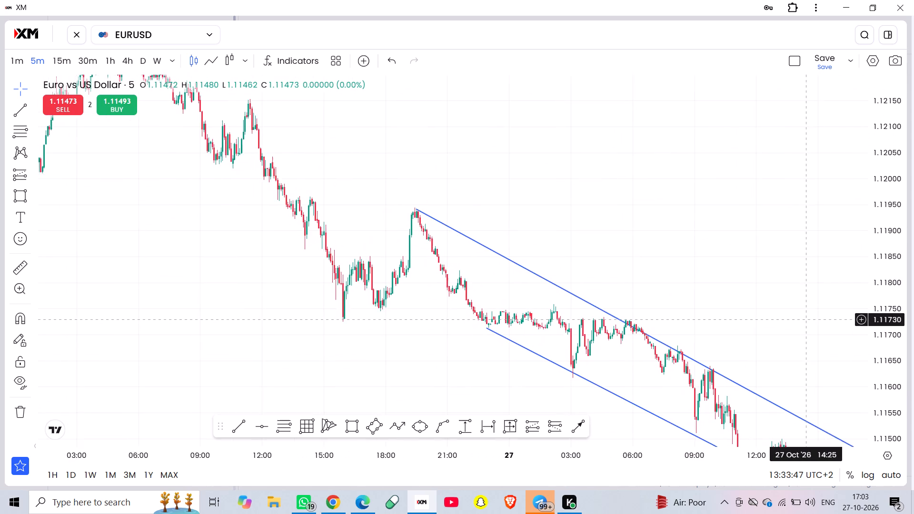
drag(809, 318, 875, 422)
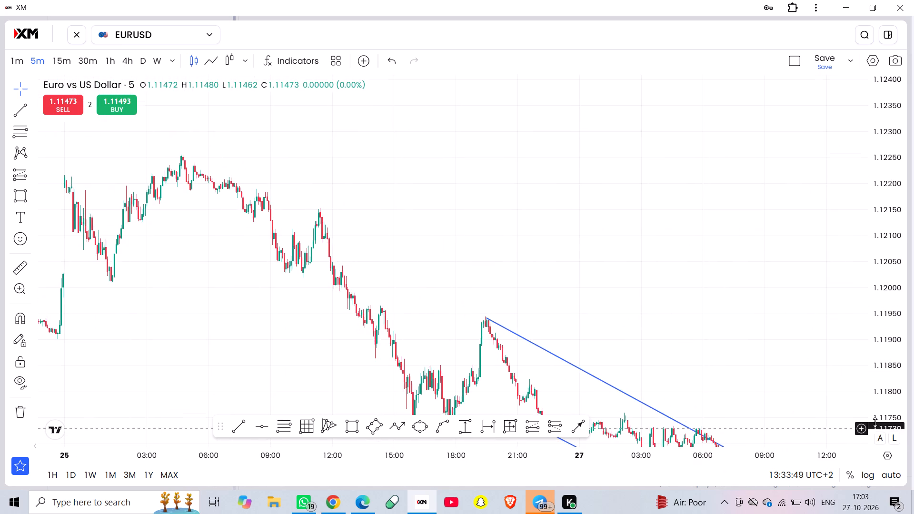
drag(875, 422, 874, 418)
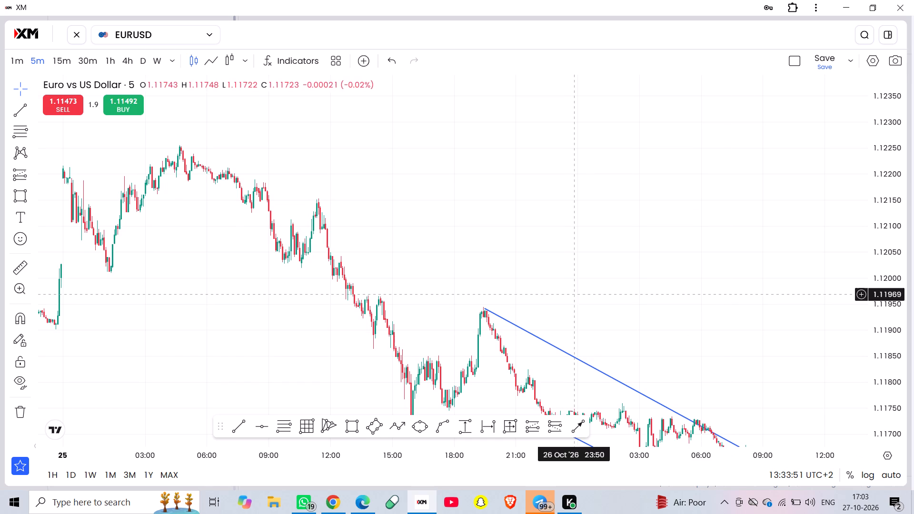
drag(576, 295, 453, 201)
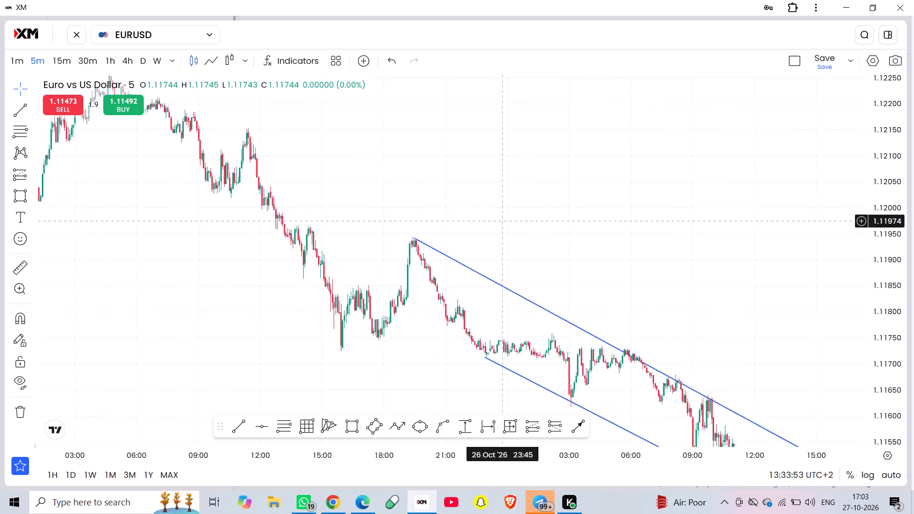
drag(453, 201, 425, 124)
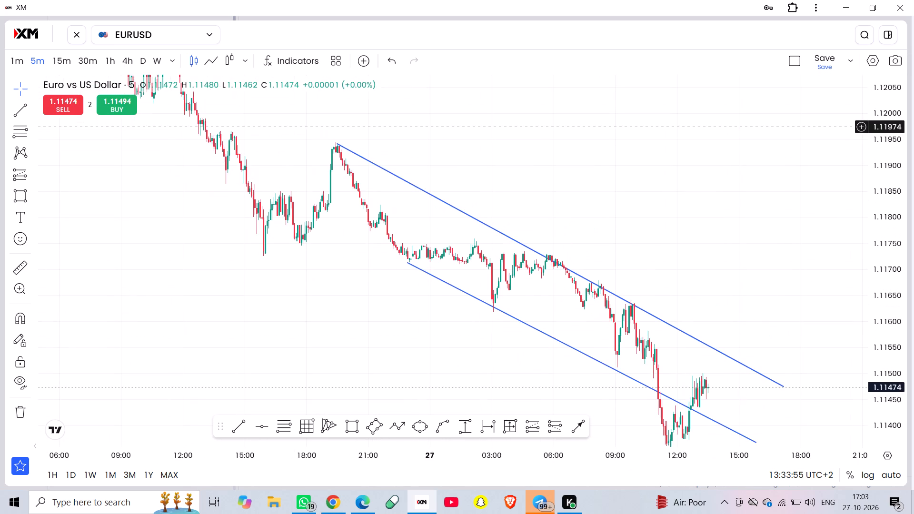
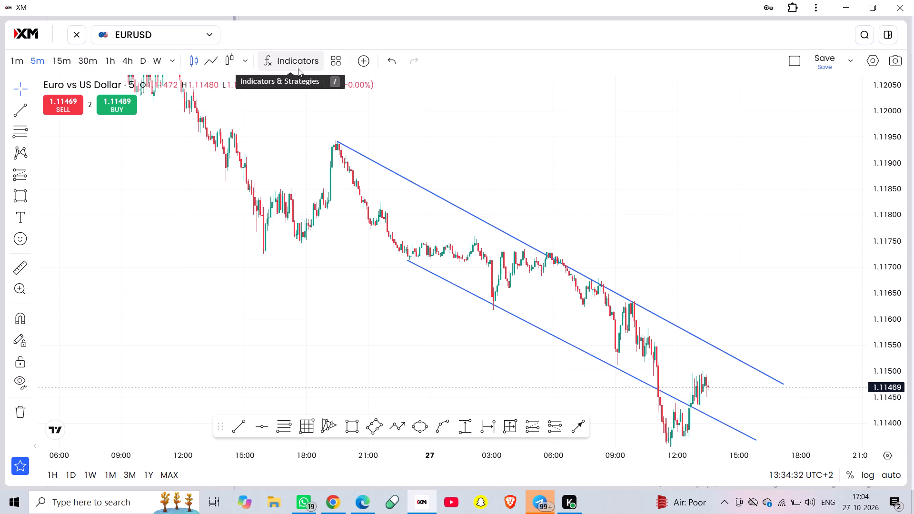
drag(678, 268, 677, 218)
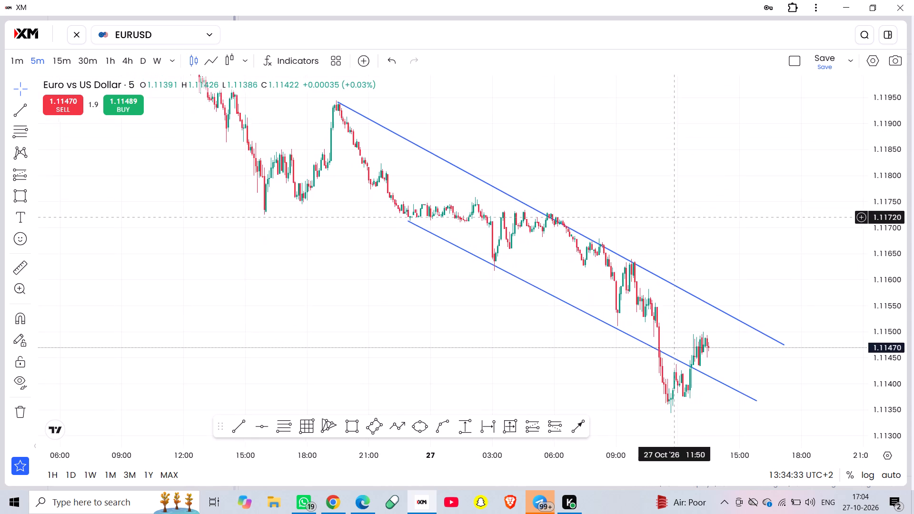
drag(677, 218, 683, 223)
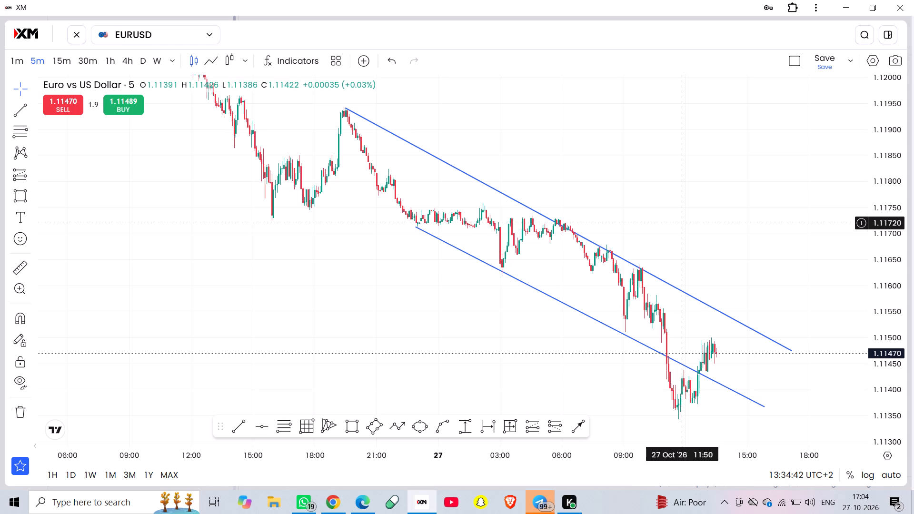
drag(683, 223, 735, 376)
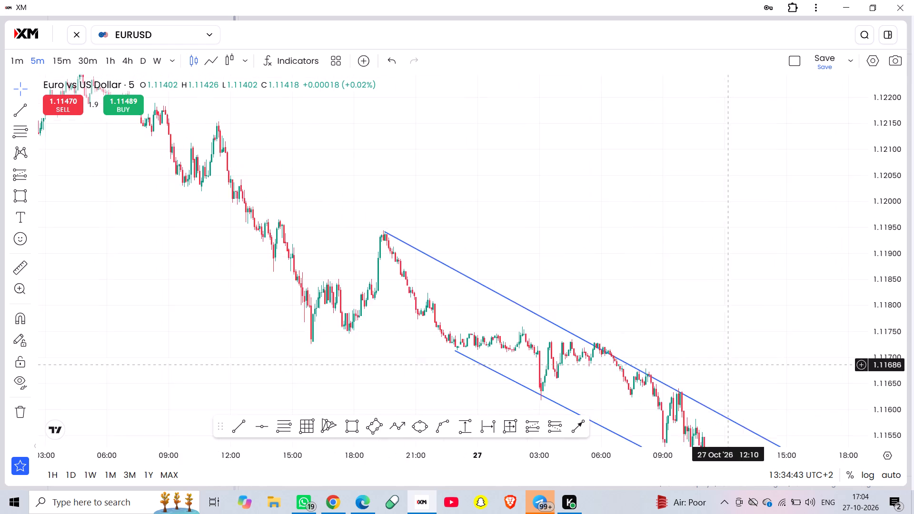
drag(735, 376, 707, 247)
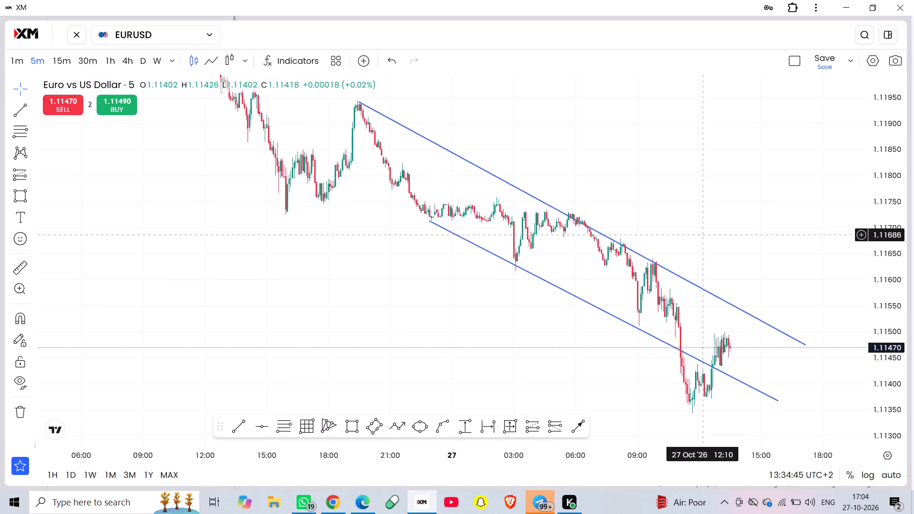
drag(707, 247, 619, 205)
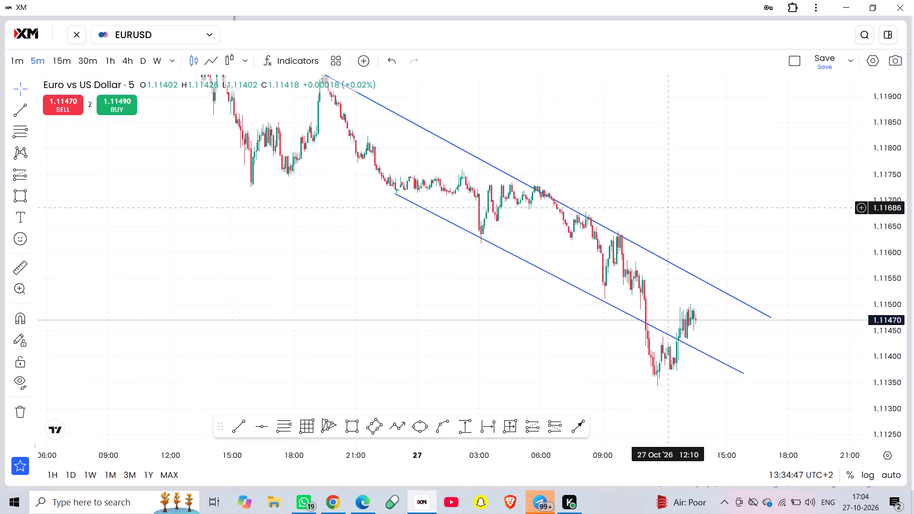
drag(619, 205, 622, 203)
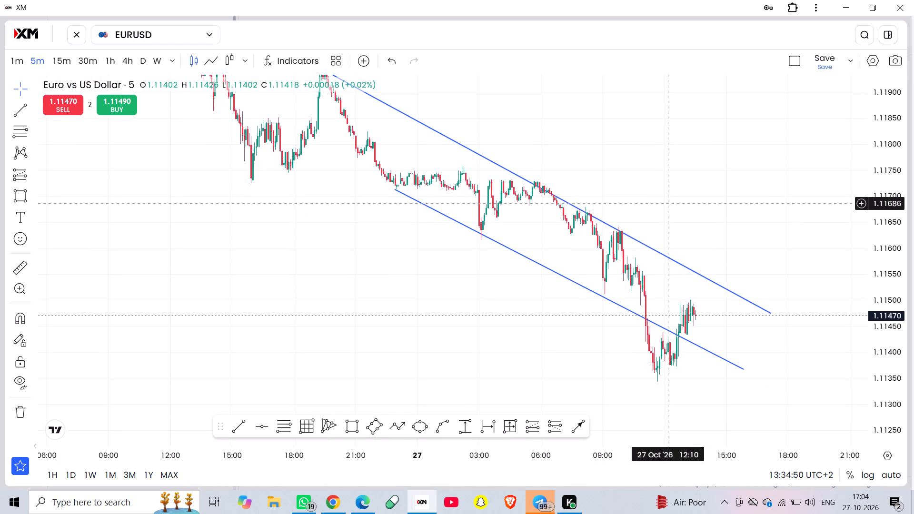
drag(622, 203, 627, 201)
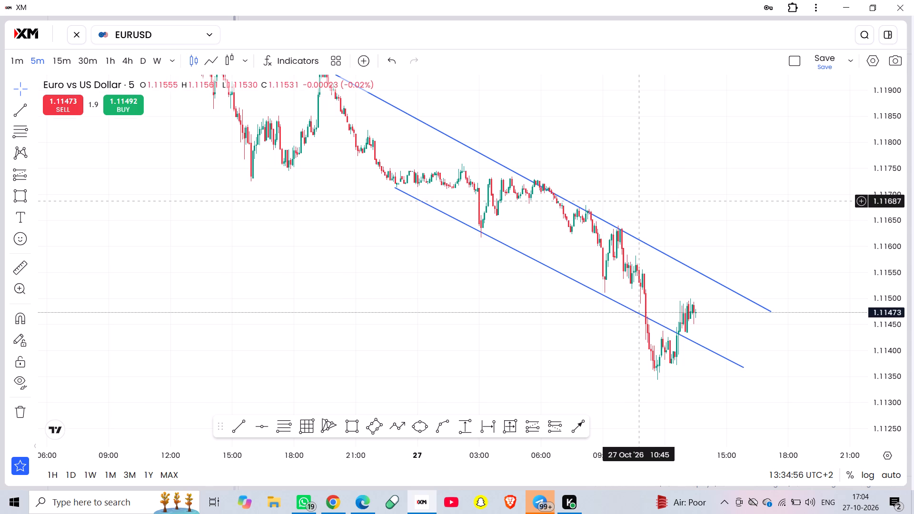
Switch the chart instrument from EURUSD to US100Cash.
click(172, 30)
scroll(163, 201, down, 2)
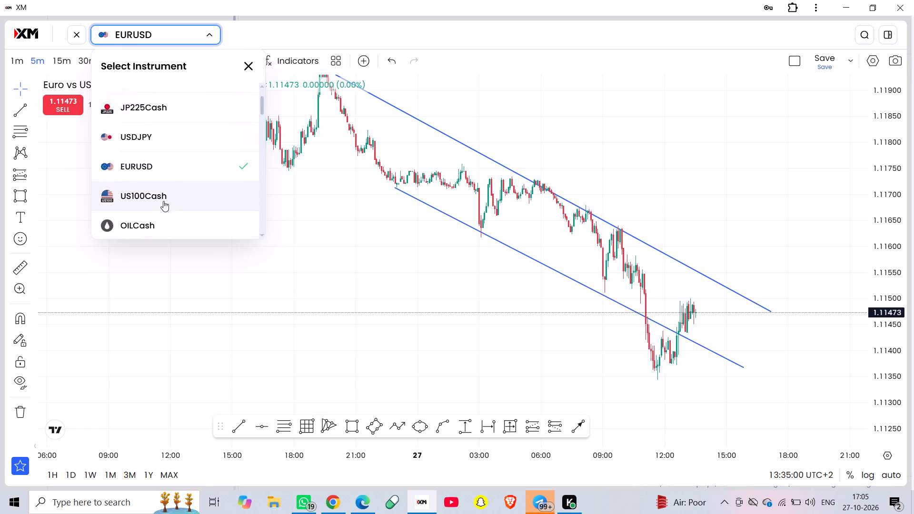
scroll(163, 201, down, 1)
click(162, 143)
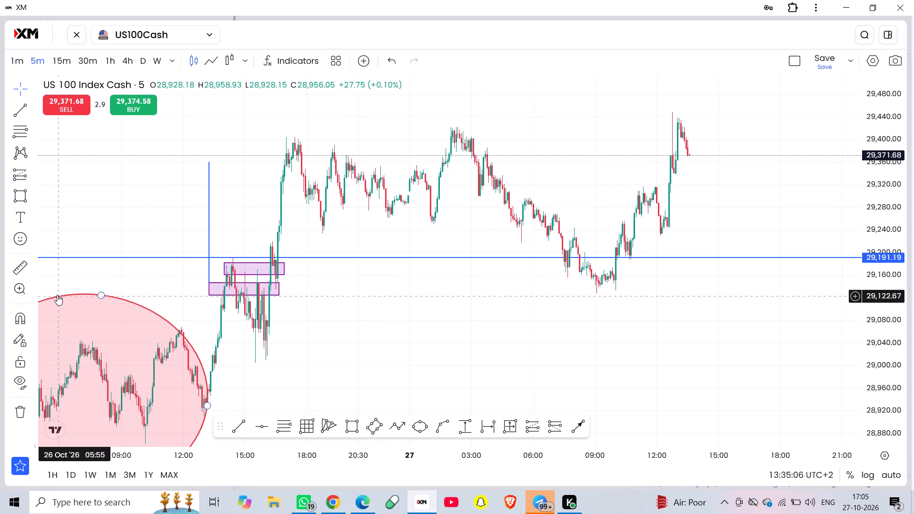
Clear all existing drawings from the US100Cash chart.
click(12, 412)
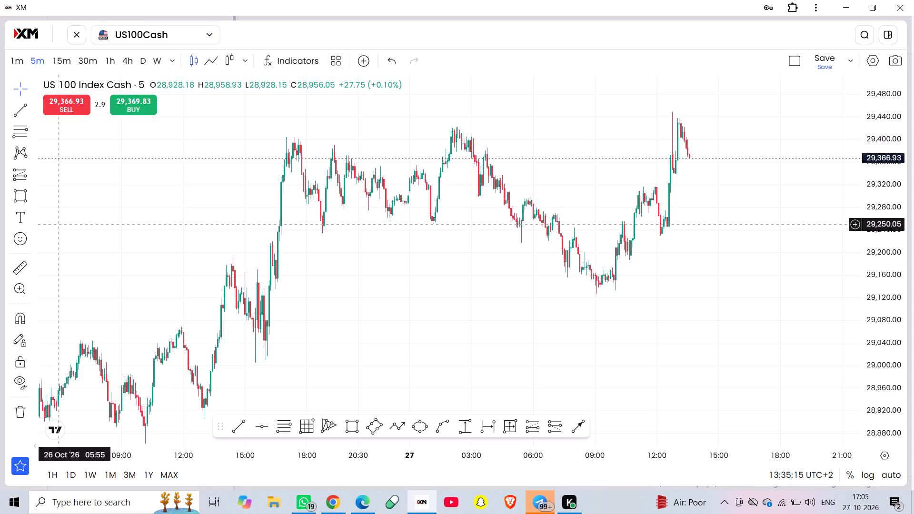
Draw a rotated rectangle over the US100Cash consolidation, from about 29,392 at 17:30 on 26 Oct to about 29,255 at 01:15 on 27 Oct.
scroll(57, 224, up, 3)
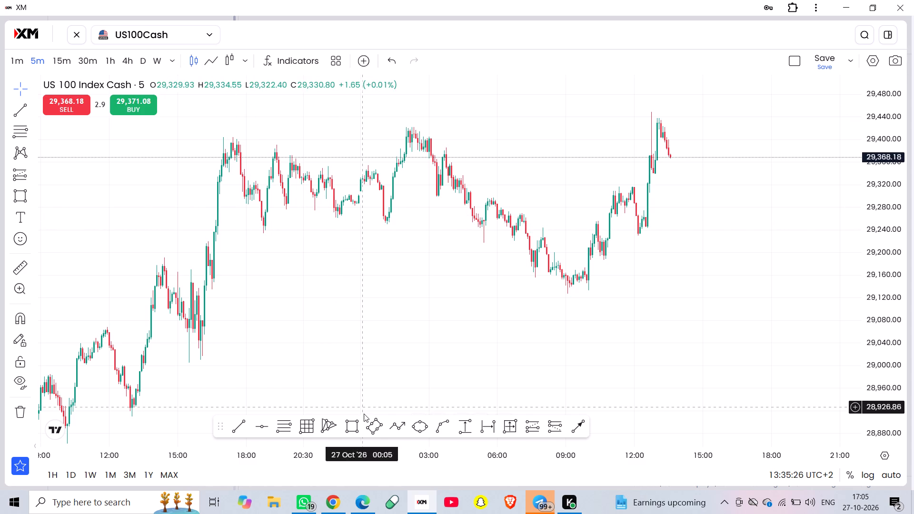
click(373, 433)
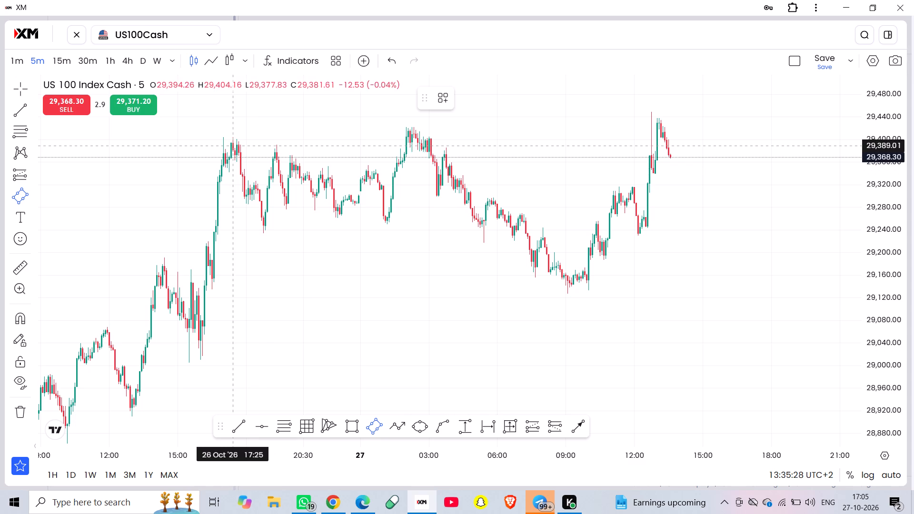
click(235, 144)
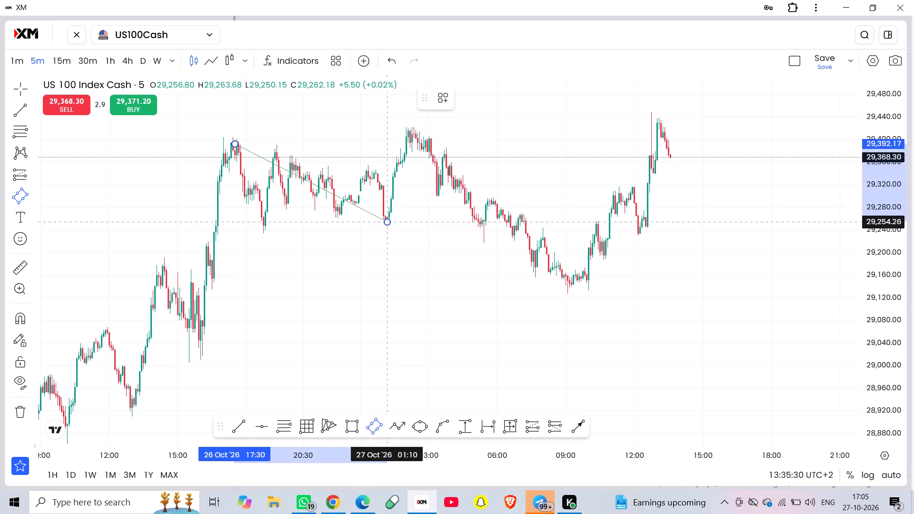
click(389, 221)
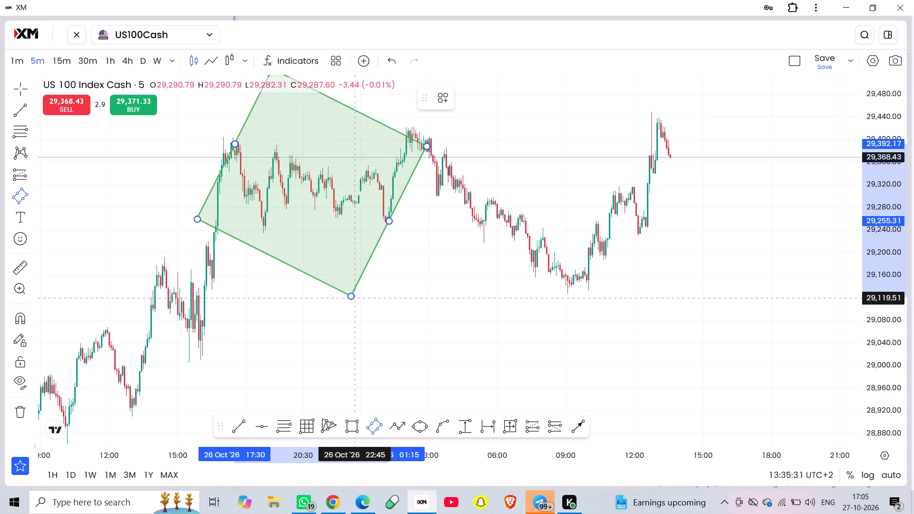
click(355, 243)
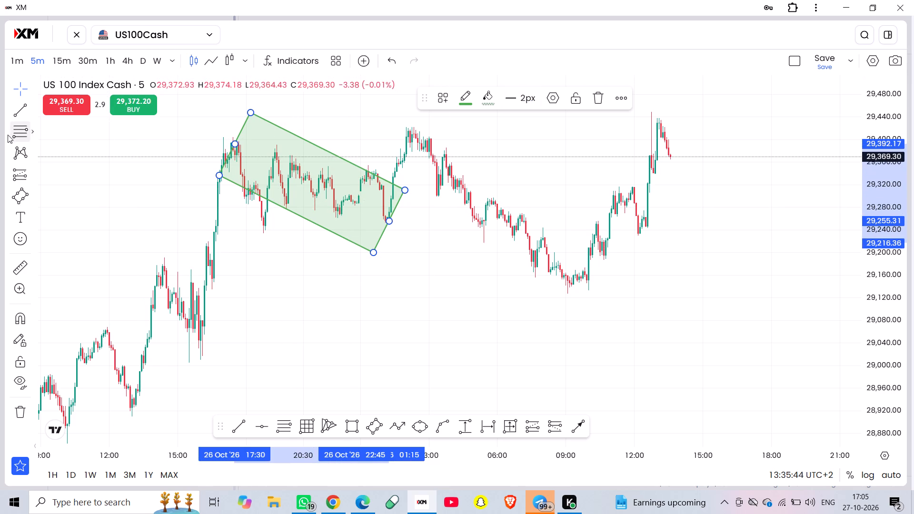
Draw a vertical trend line beside the rally at 16:35 on 26 Oct, from about 29,157 up to 29,389.
click(16, 114)
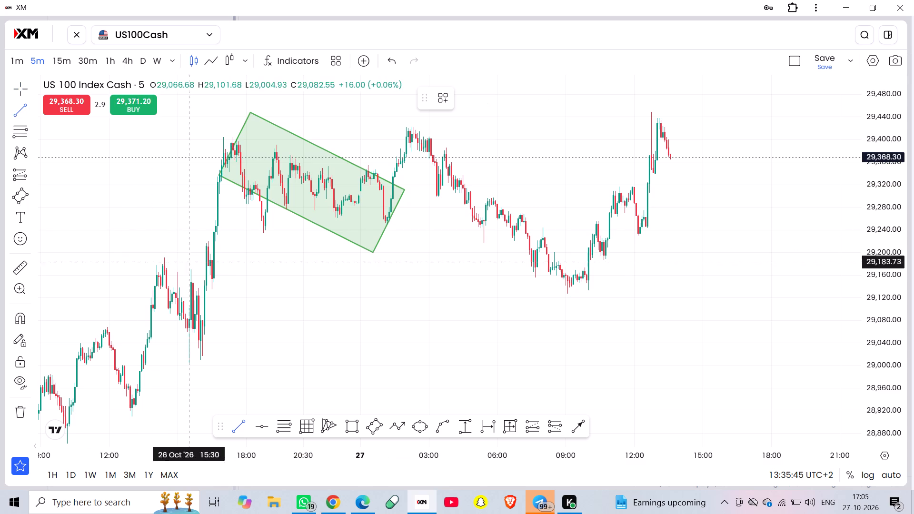
click(214, 276)
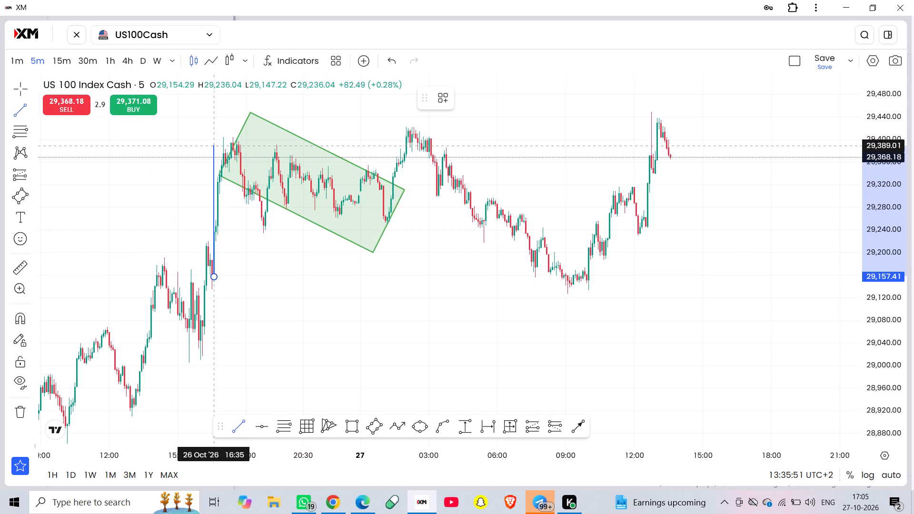
click(215, 145)
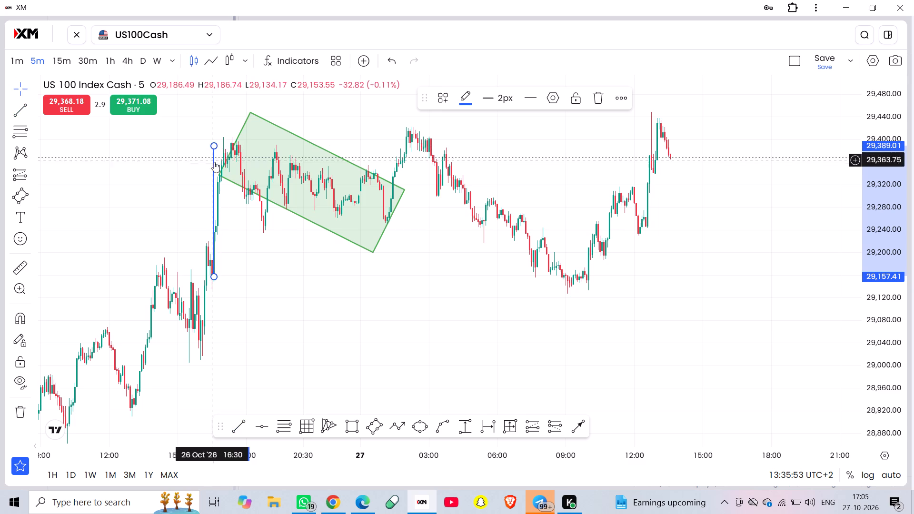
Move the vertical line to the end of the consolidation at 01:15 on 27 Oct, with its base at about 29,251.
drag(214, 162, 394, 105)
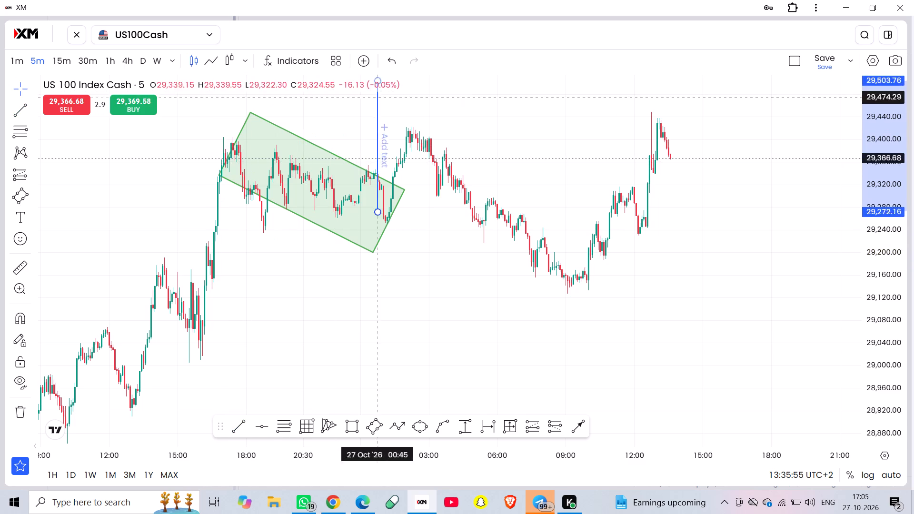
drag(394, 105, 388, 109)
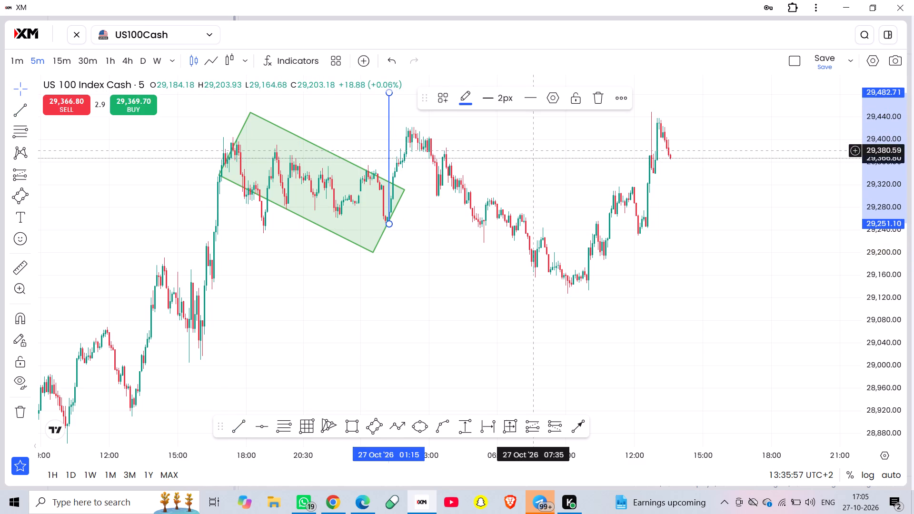
Move the vertical line back to the rally's start at 15:55 on 26 Oct and extend it from about 29,046 up to 29,393.
drag(534, 150, 541, 206)
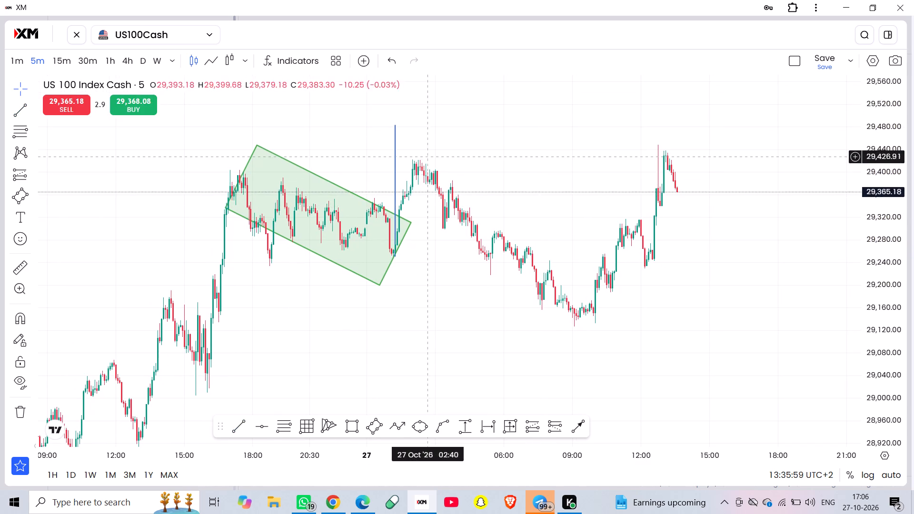
drag(396, 158, 380, 157)
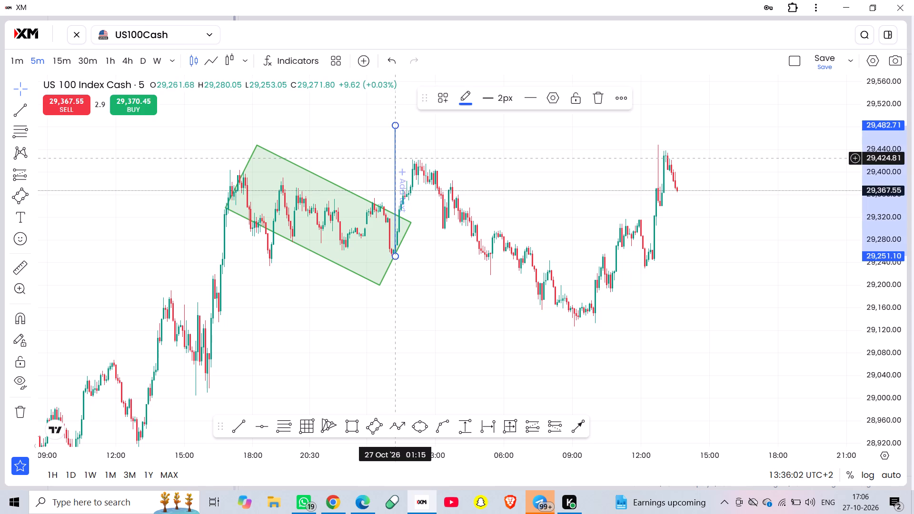
drag(380, 157, 208, 305)
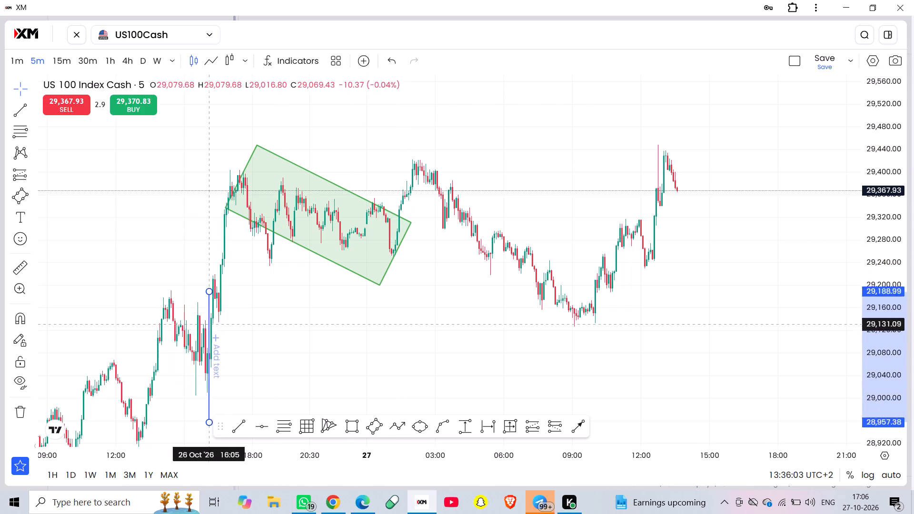
drag(208, 305, 204, 274)
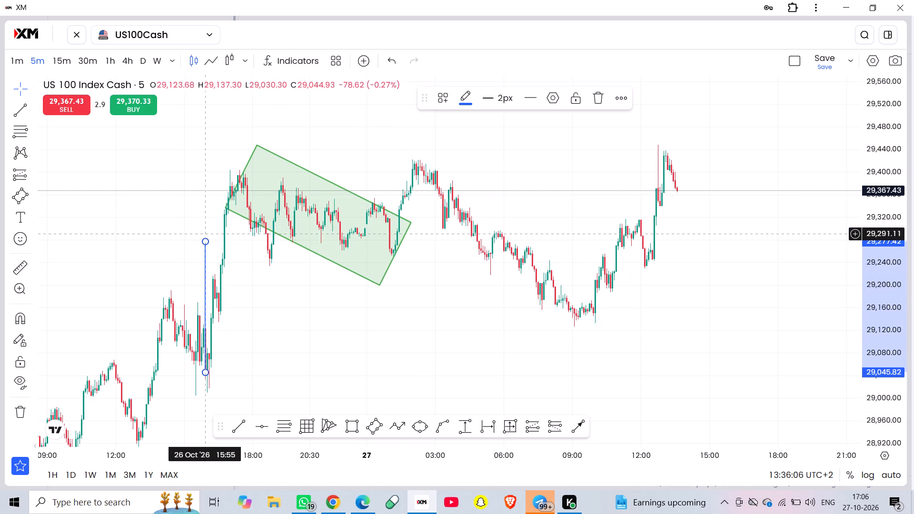
drag(208, 245, 206, 178)
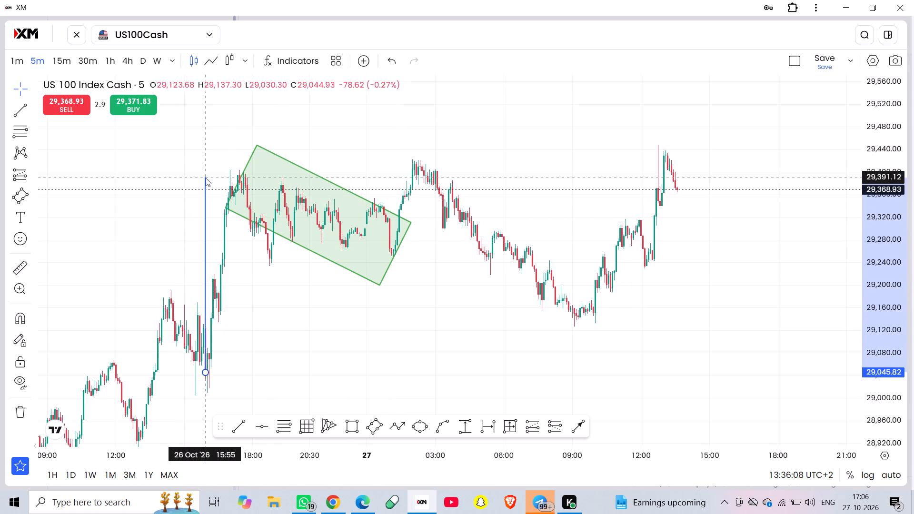
drag(206, 178, 206, 176)
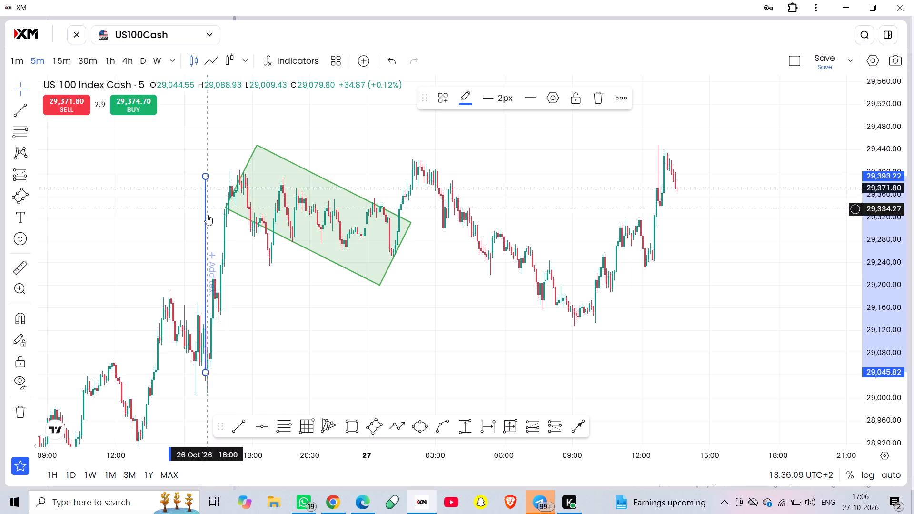
Move the lengthened vertical line to 01:05 on 27 Oct, with its base at about 29,268.
drag(206, 216, 392, 90)
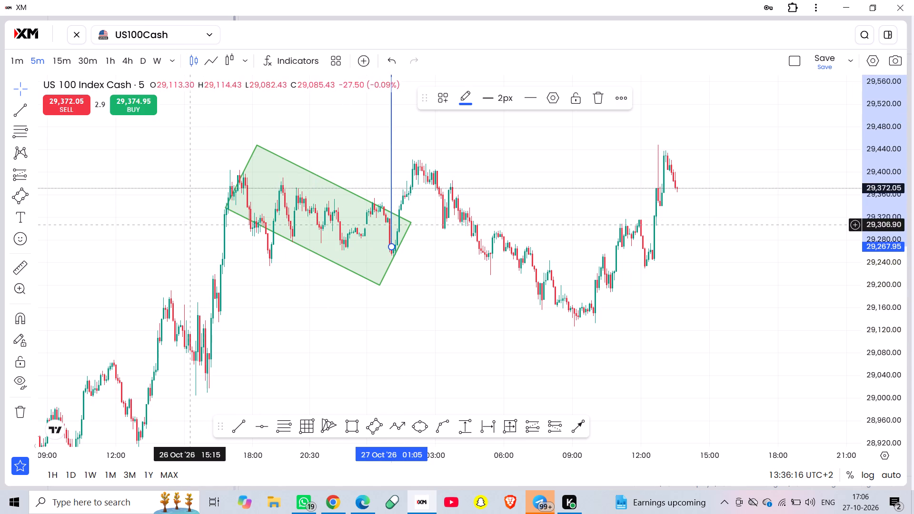
Draw a rectangle around the pullback before the 26 Oct rally, ending at 16:40 and spanning about 29,020 to 29,189.
drag(186, 222, 211, 182)
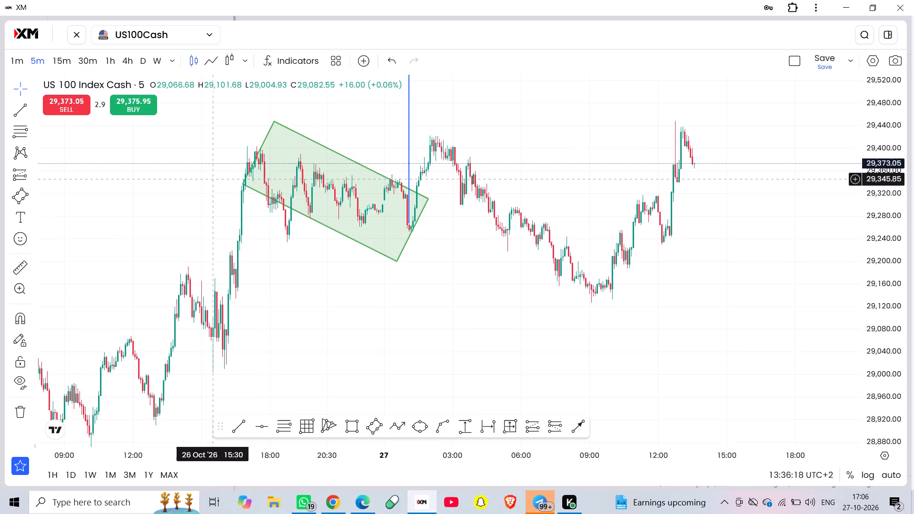
drag(211, 182, 206, 185)
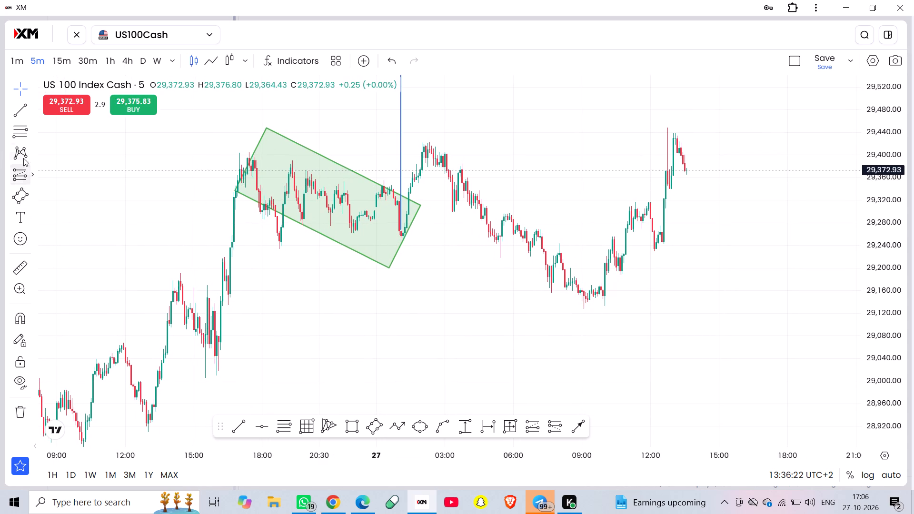
click(348, 426)
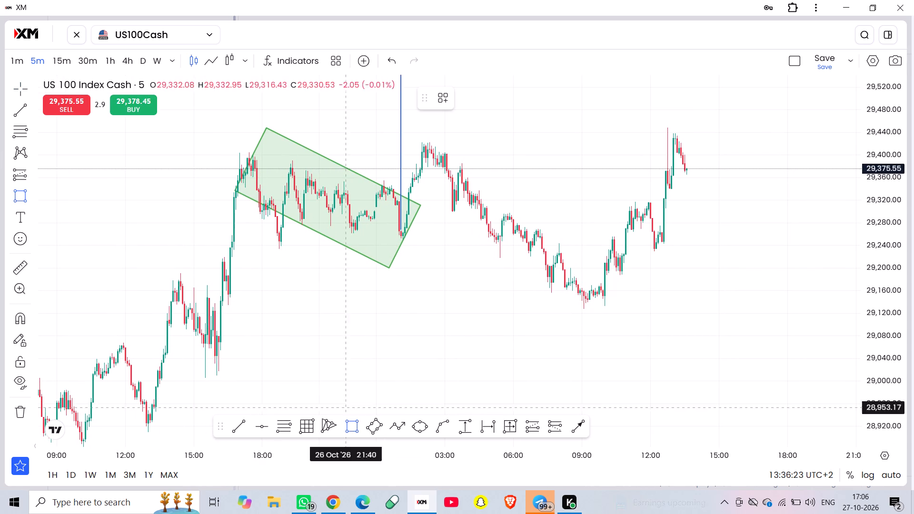
click(180, 281)
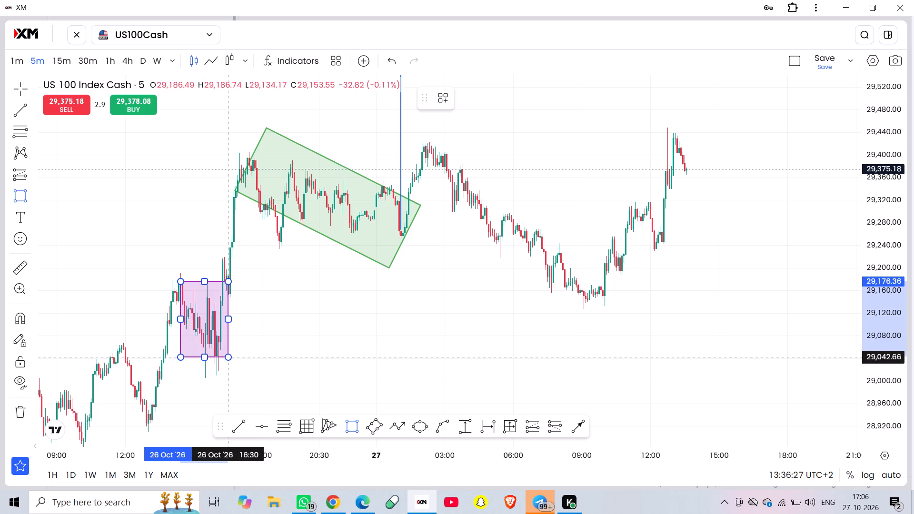
click(232, 370)
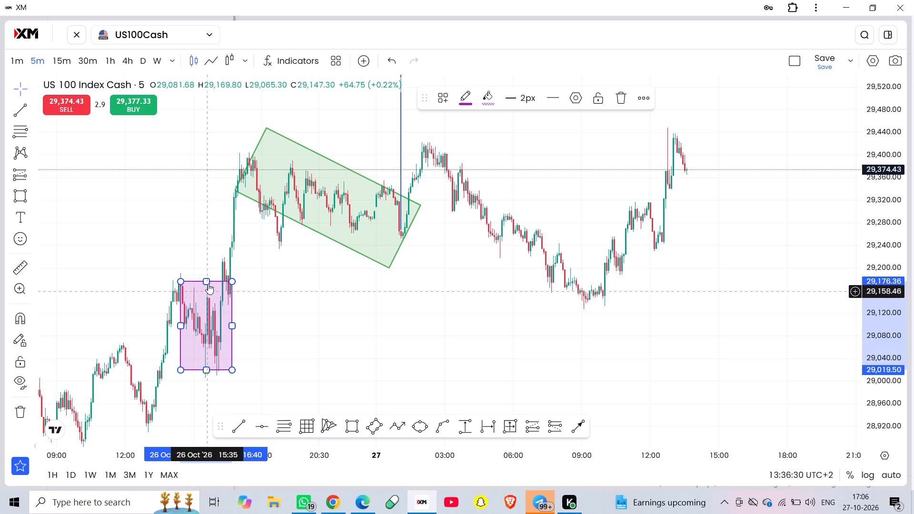
drag(206, 280, 207, 280)
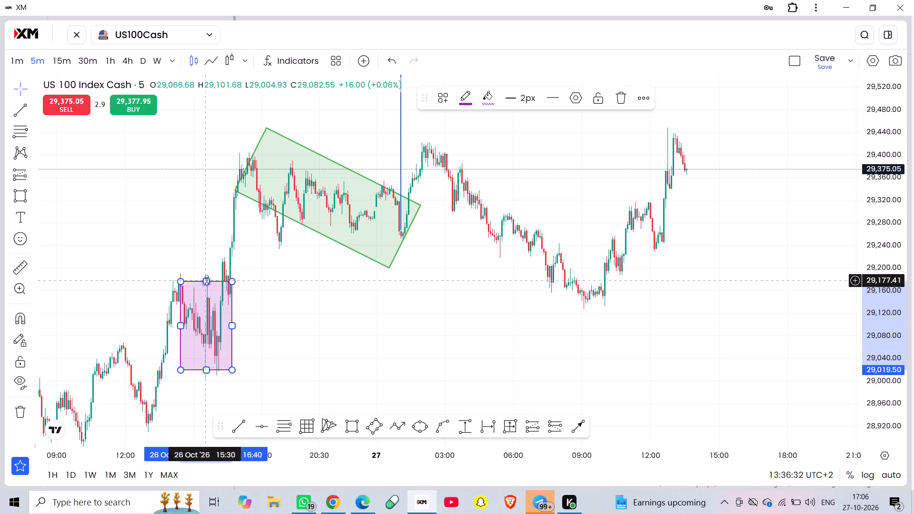
drag(207, 280, 202, 274)
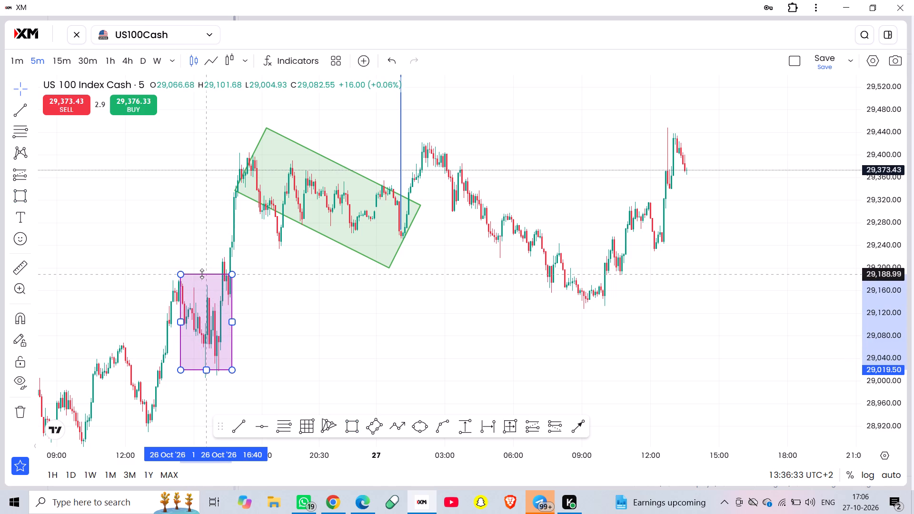
Move the rectangle onto the 27 Oct swing high, ending at 03:45 and spanning about 29,248 to 29,417.
drag(201, 326, 432, 197)
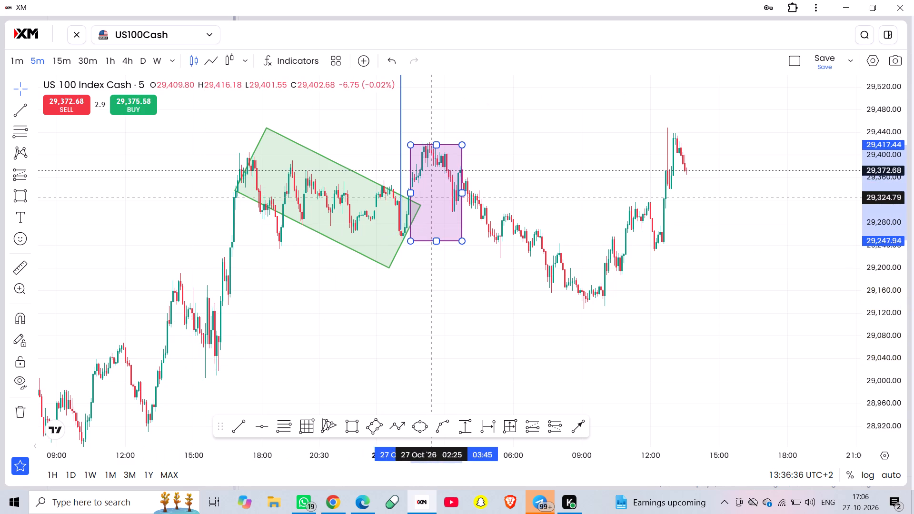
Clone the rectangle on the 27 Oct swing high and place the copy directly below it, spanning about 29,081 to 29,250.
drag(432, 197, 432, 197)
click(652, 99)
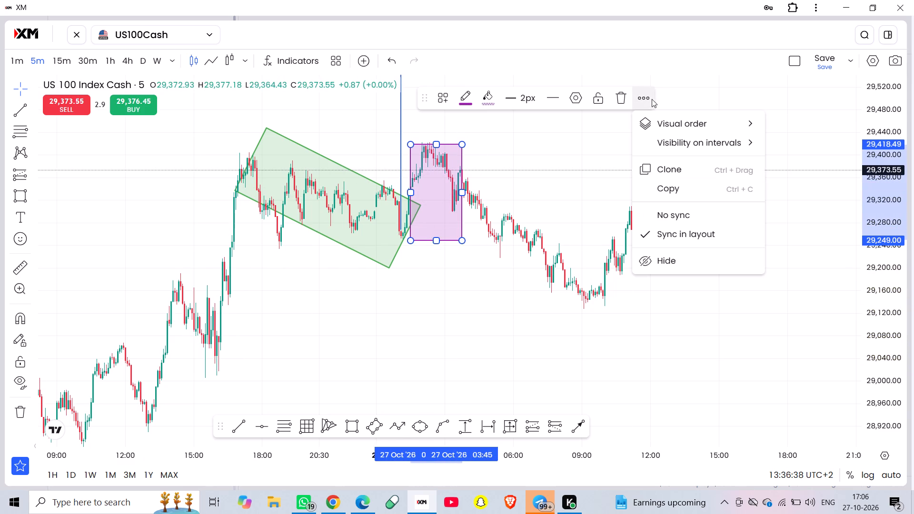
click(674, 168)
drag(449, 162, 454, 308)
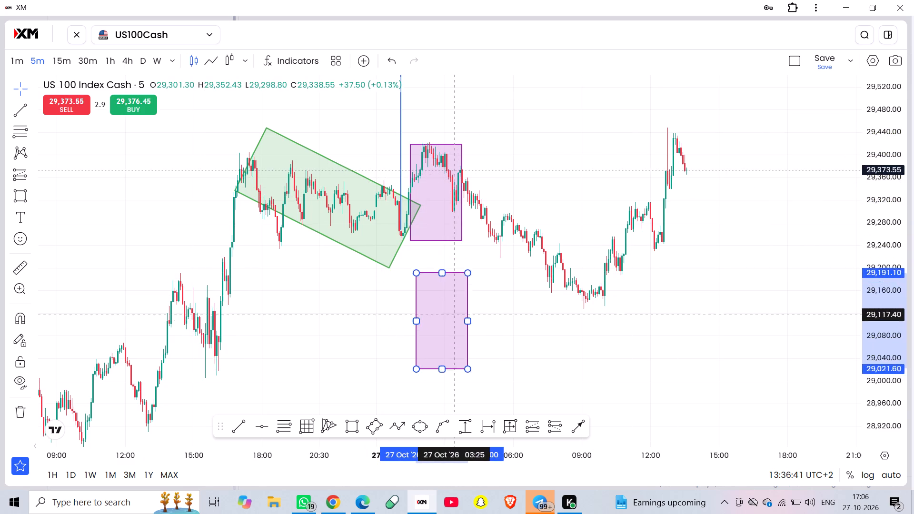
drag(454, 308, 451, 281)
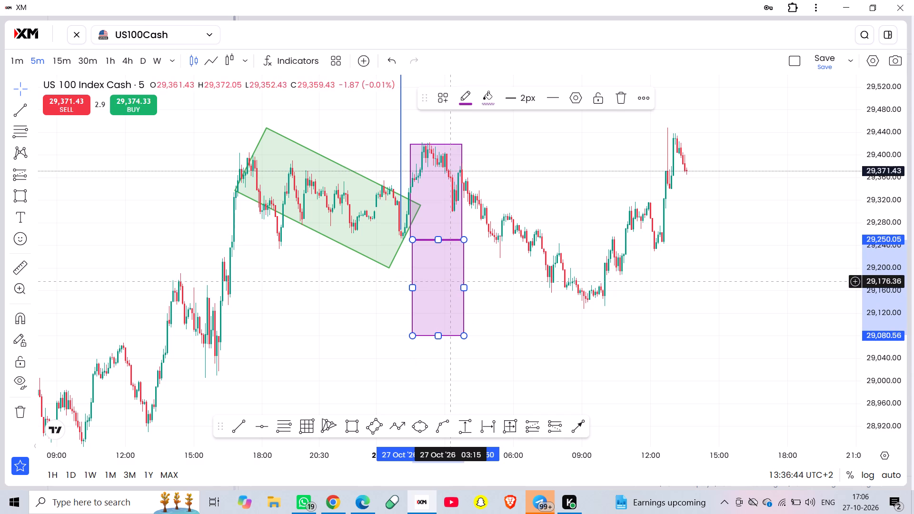
Delete the cloned rectangle and the original rectangle on the 27 Oct swing high.
click(618, 103)
click(453, 143)
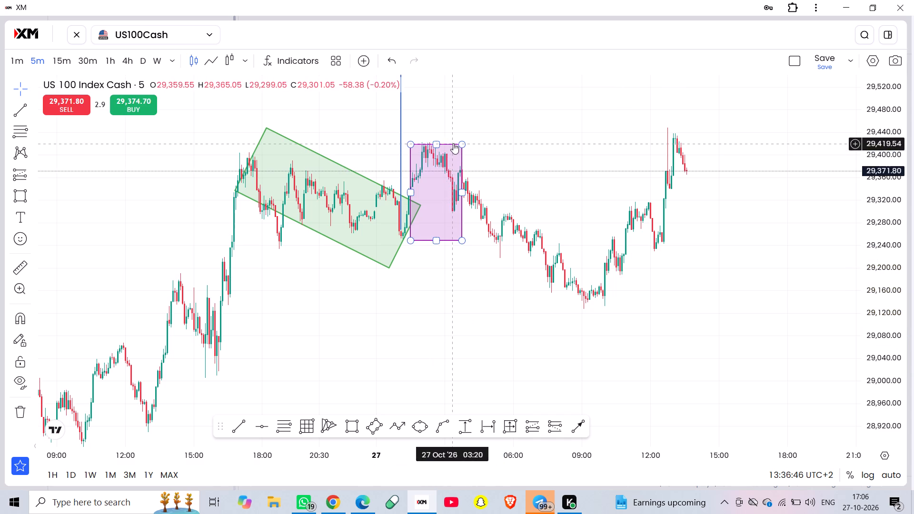
click(619, 103)
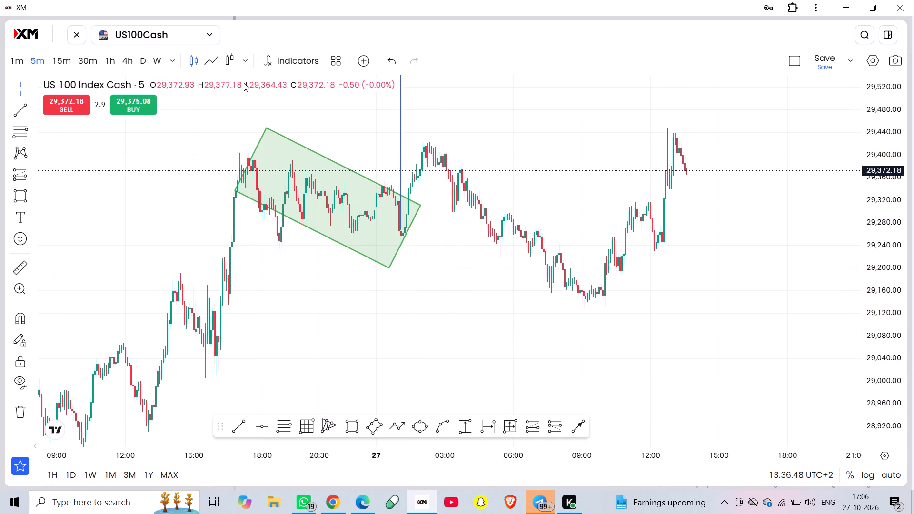
Draw a rectangle over the 26 Oct pullback from 14:30, and move it onto the 27 Oct swing high, 01:10 to 04:25, about 29,281 to 29,414.
click(19, 198)
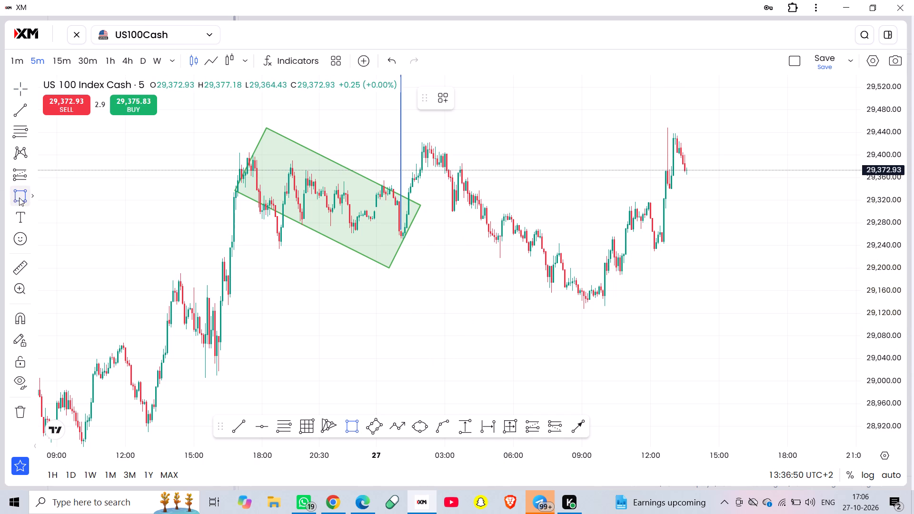
click(182, 279)
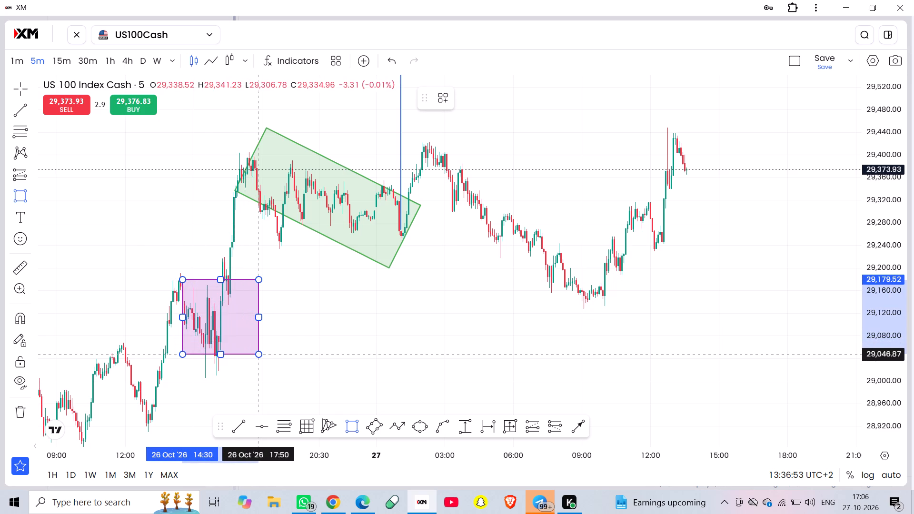
click(257, 355)
drag(211, 327, 433, 196)
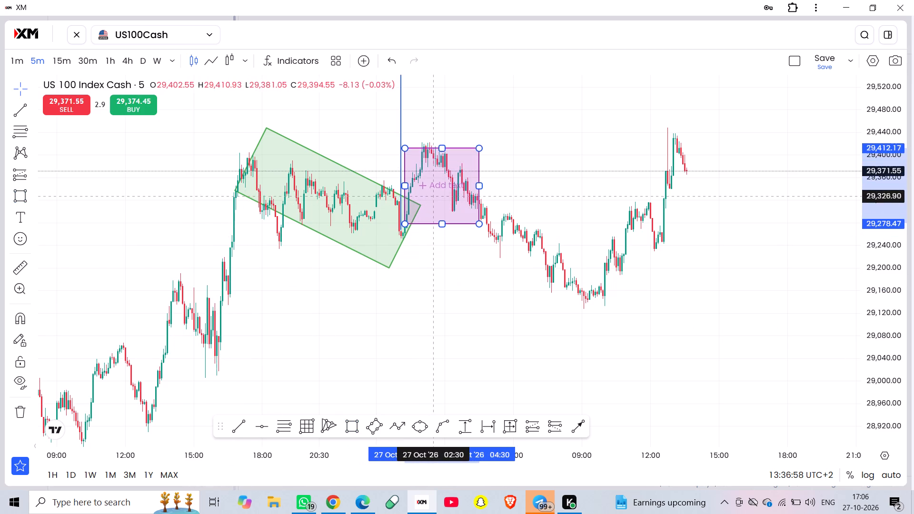
drag(433, 196, 432, 195)
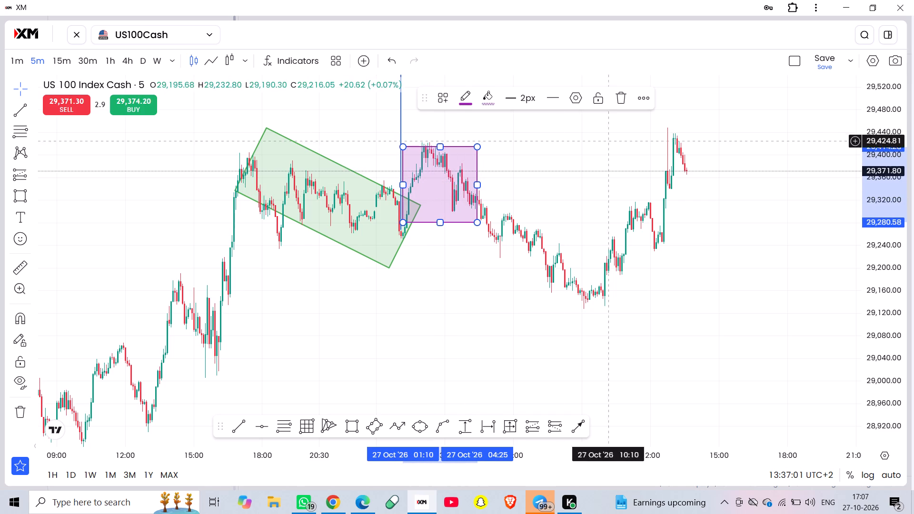
Clone the swing-high rectangle and place the copy directly beneath it, starting at 01:20 and spanning about 29,146 to 29,280.
click(646, 98)
click(677, 169)
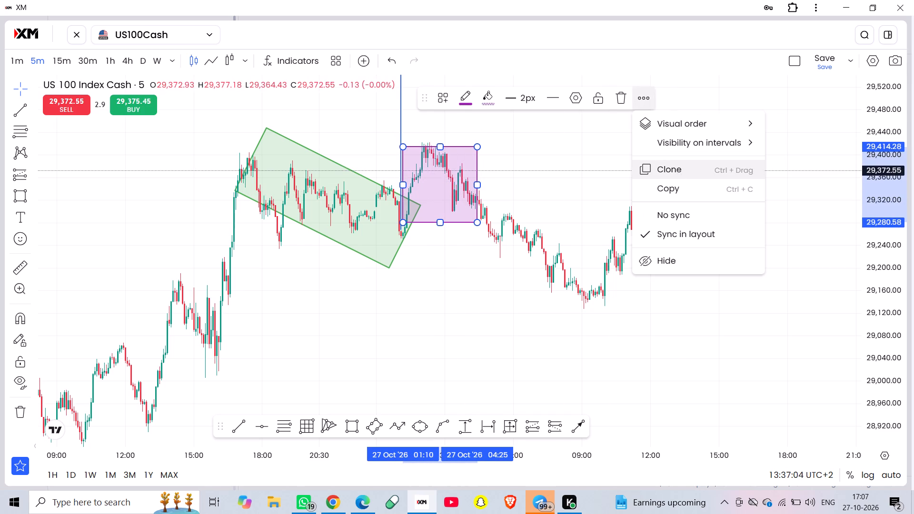
drag(437, 152, 438, 254)
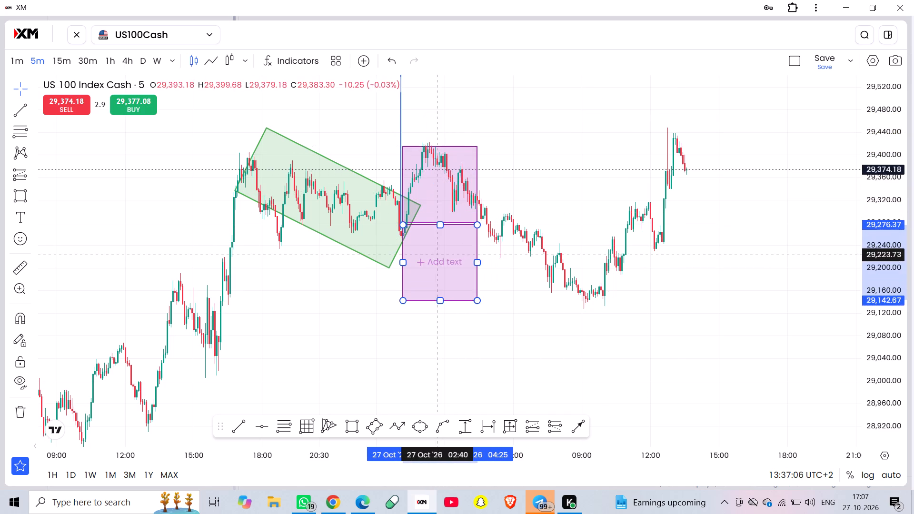
drag(438, 254, 444, 248)
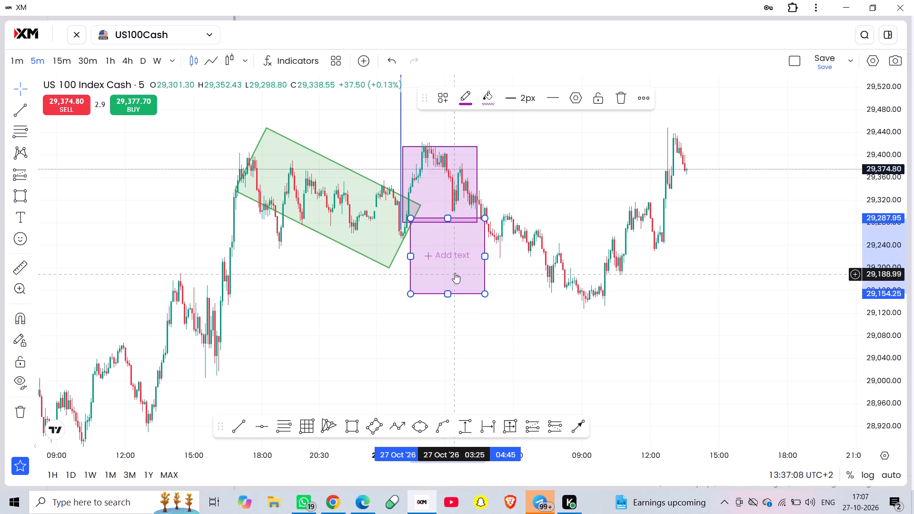
drag(448, 245, 446, 250)
Extend the lower rectangle's end to about 18:05 on 27 Oct.
drag(479, 262, 790, 284)
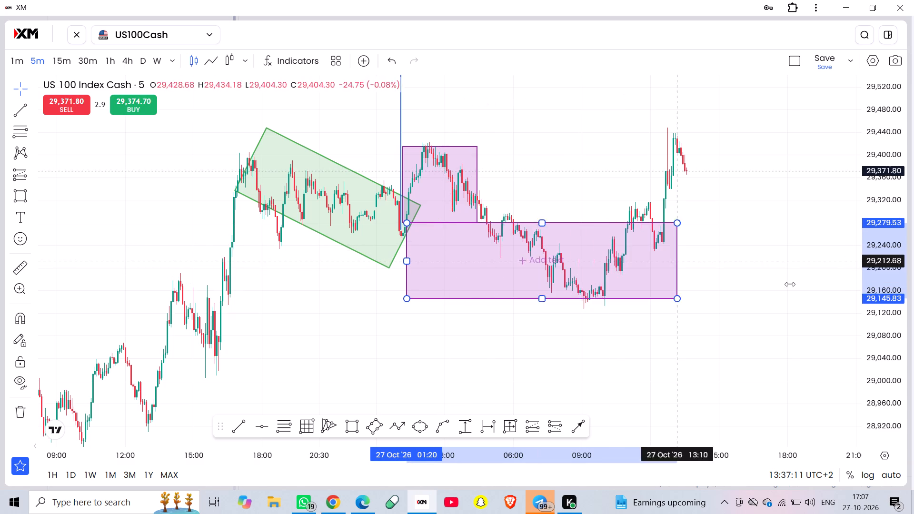
drag(790, 284, 789, 283)
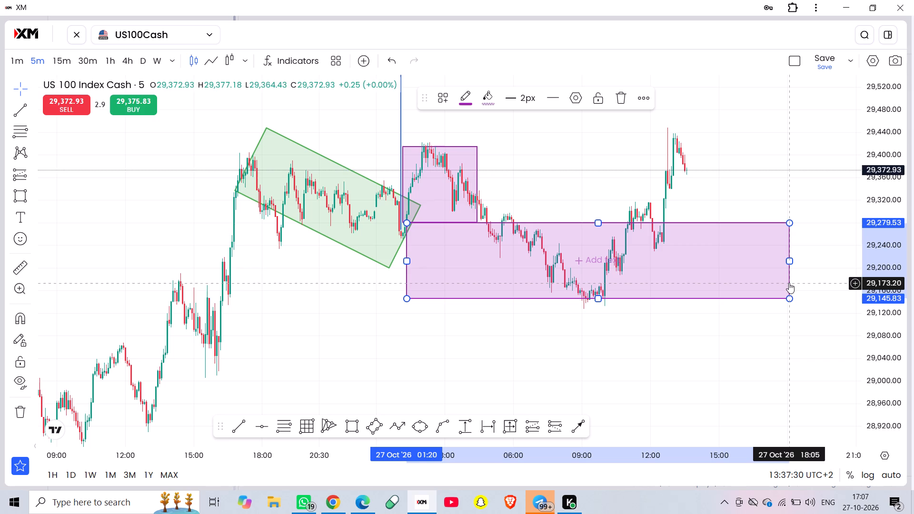
Move the vertical line to the 26 Oct low near 13:00, base at about 28,926, and shorten its upper end to about 29,181.
drag(400, 115, 148, 312)
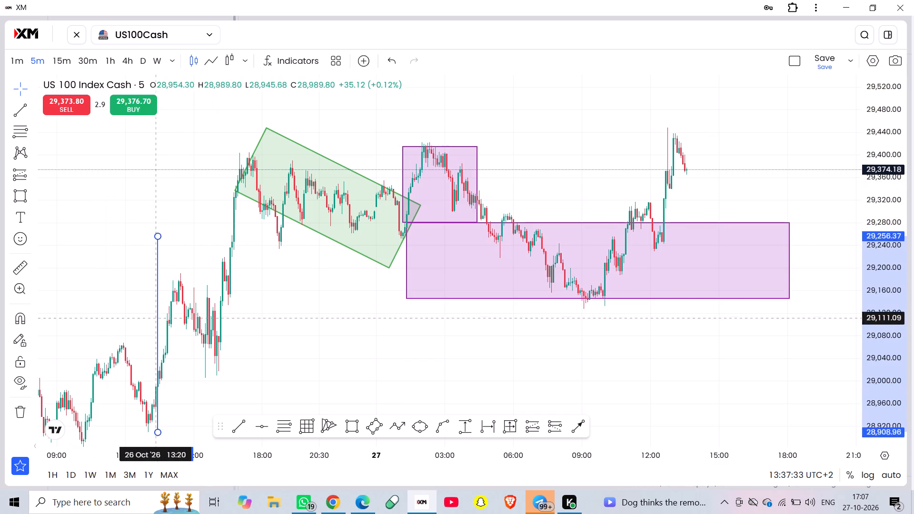
drag(148, 312, 145, 308)
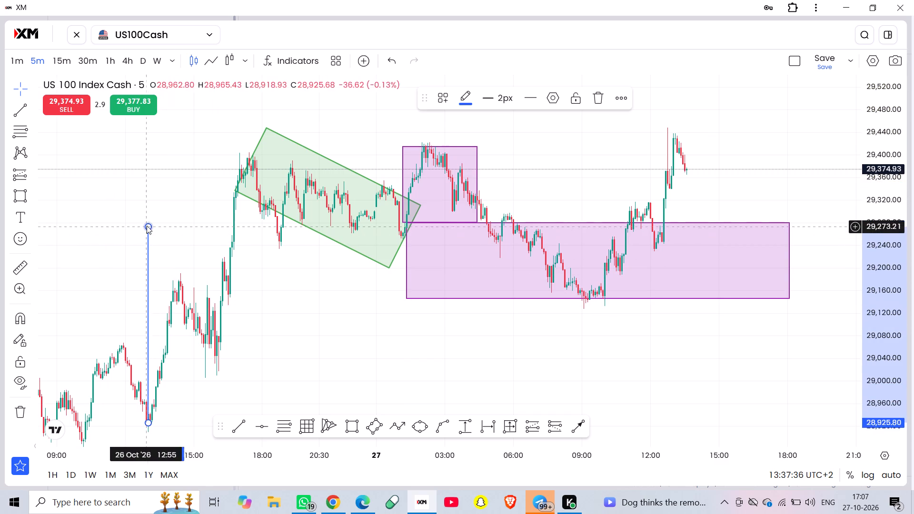
drag(147, 226, 148, 254)
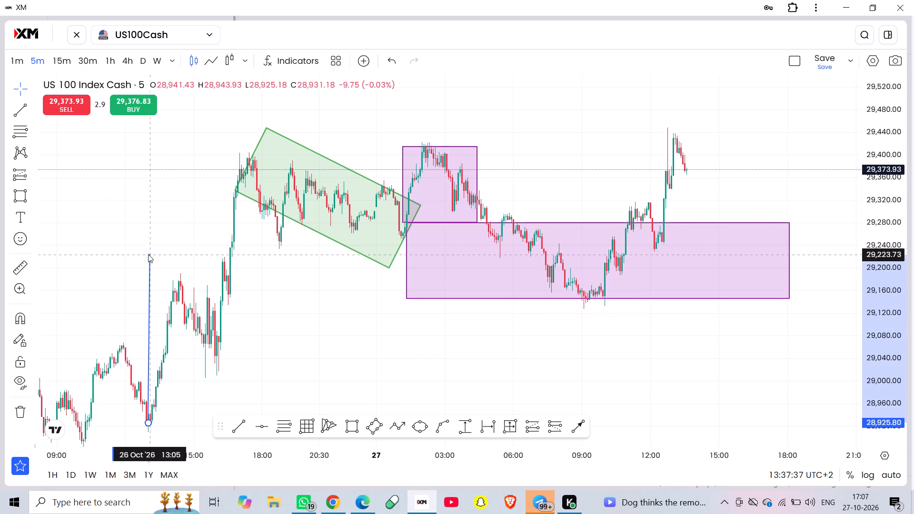
drag(148, 254, 150, 278)
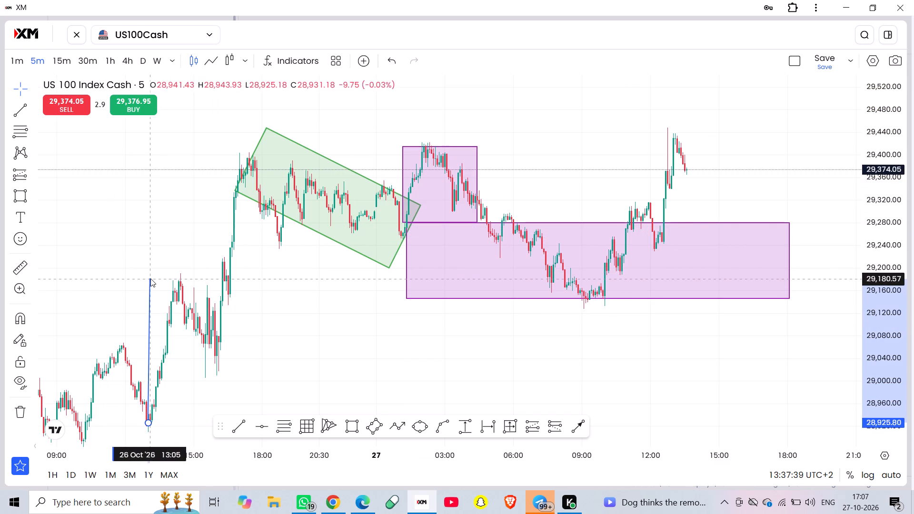
drag(150, 278, 149, 279)
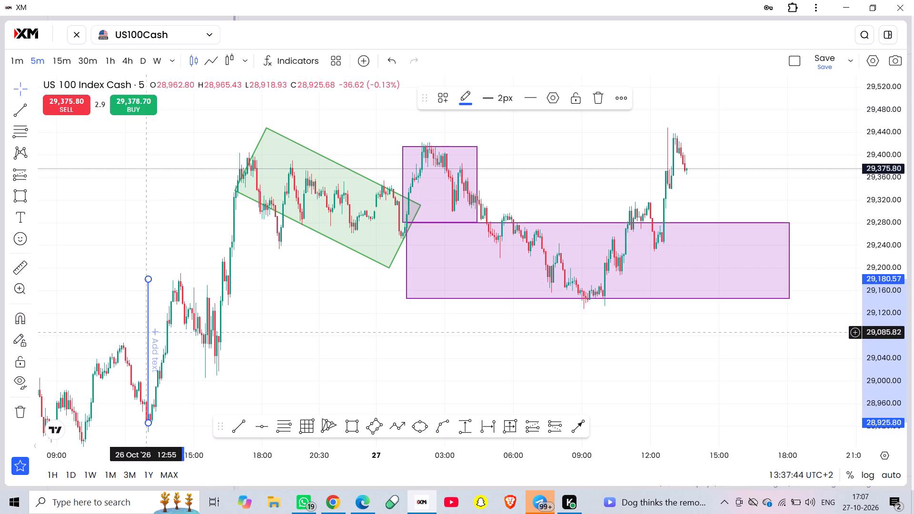
Move the shortened vertical line to the 27 Oct rally's start at 10:00, spanning about 29,153 to 29,408.
drag(147, 334, 606, 203)
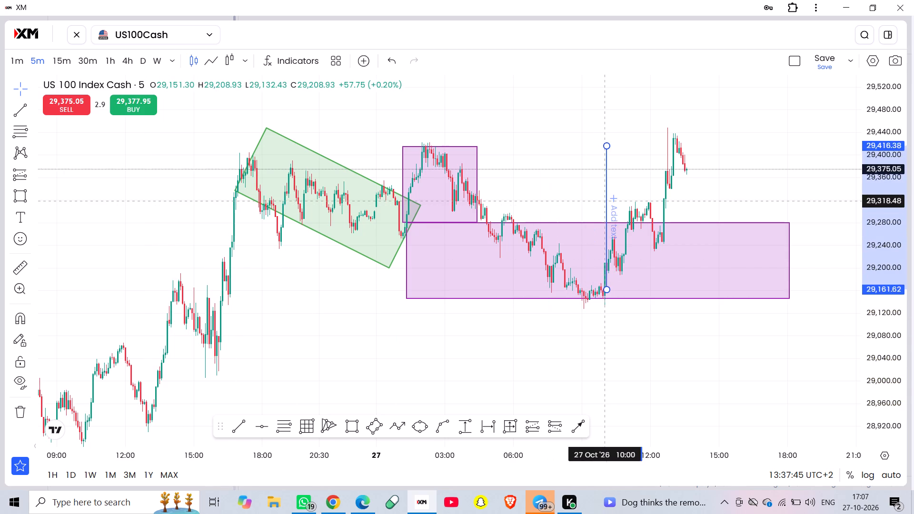
drag(606, 203, 603, 206)
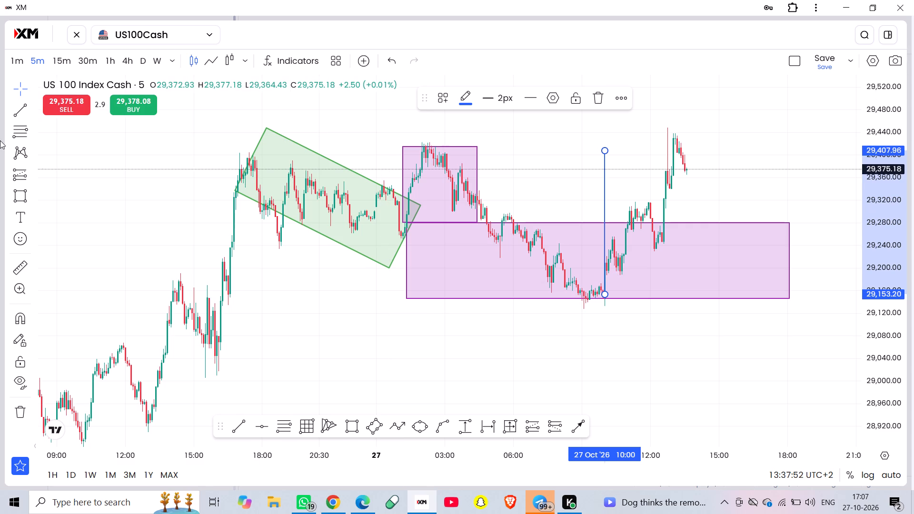
Draw a thin rectangle from the vertical line's upper end at 10:00 to 17:05, spanning about 29,396 to 29,409.
click(17, 189)
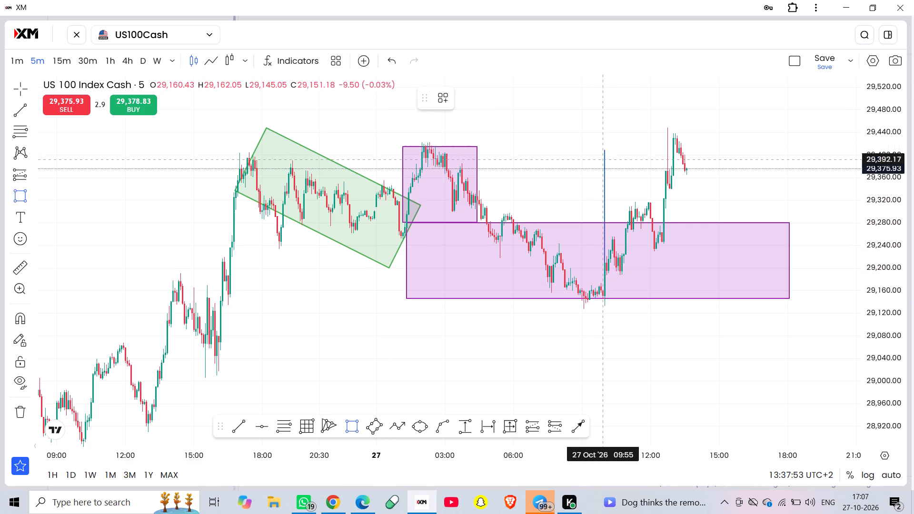
click(606, 149)
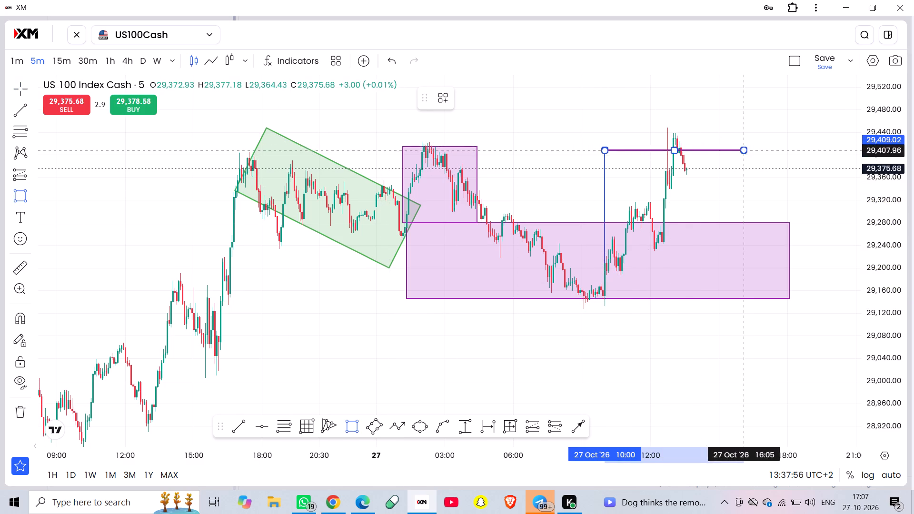
click(767, 157)
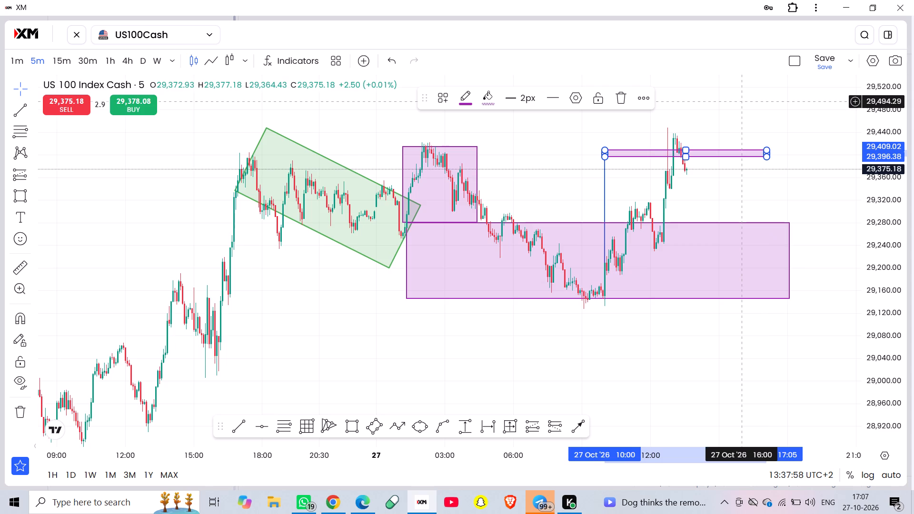
Draw a vertical trend line at 11:50 on 26 Oct from the swing high at about 29,065 down to about 28,919.
scroll(742, 101, up, 5)
drag(719, 106, 707, 183)
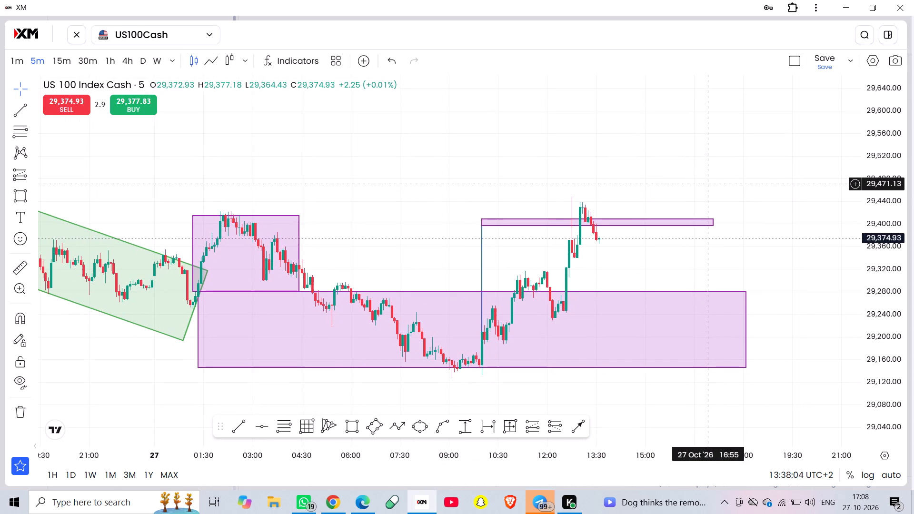
scroll(502, 202, down, 5)
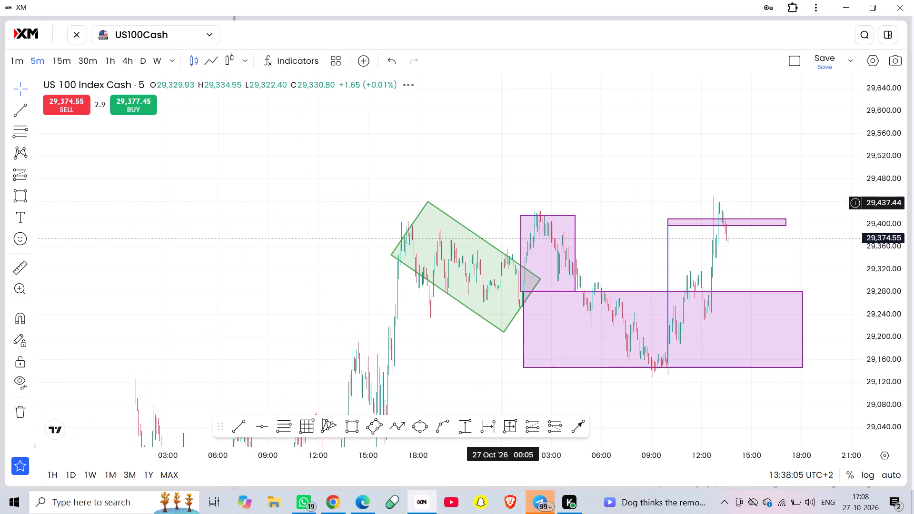
drag(213, 318, 228, 128)
scroll(229, 127, up, 1)
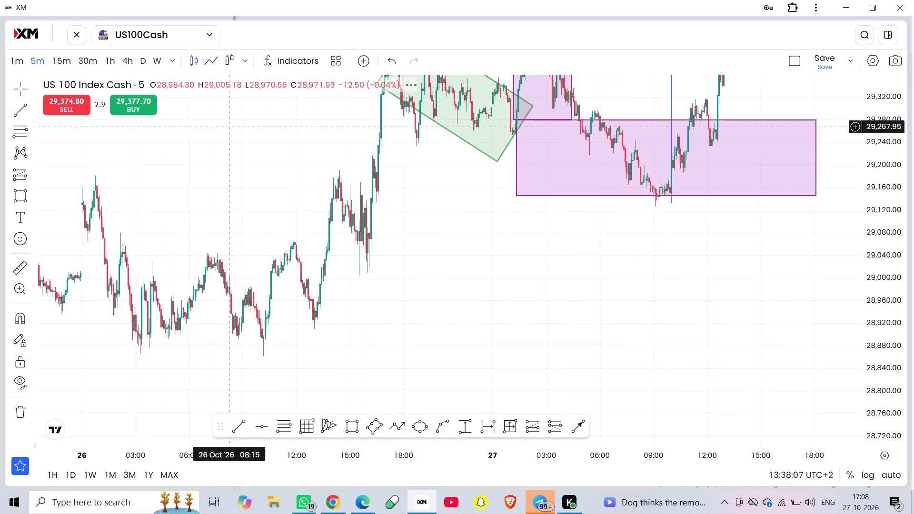
scroll(229, 127, up, 2)
click(18, 109)
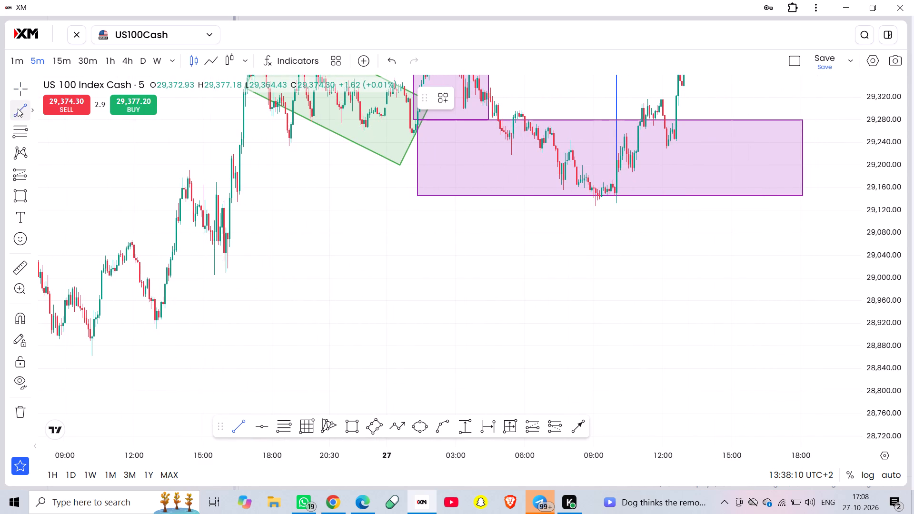
click(130, 241)
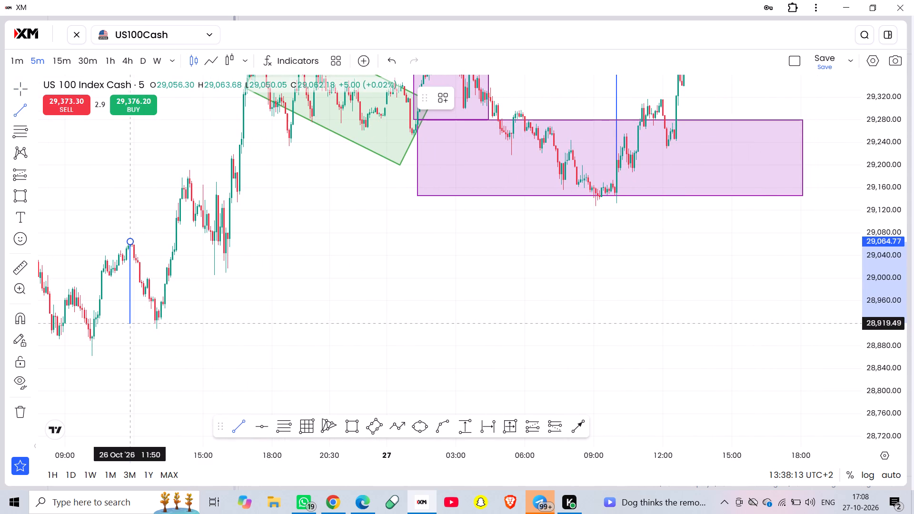
click(129, 322)
click(133, 298)
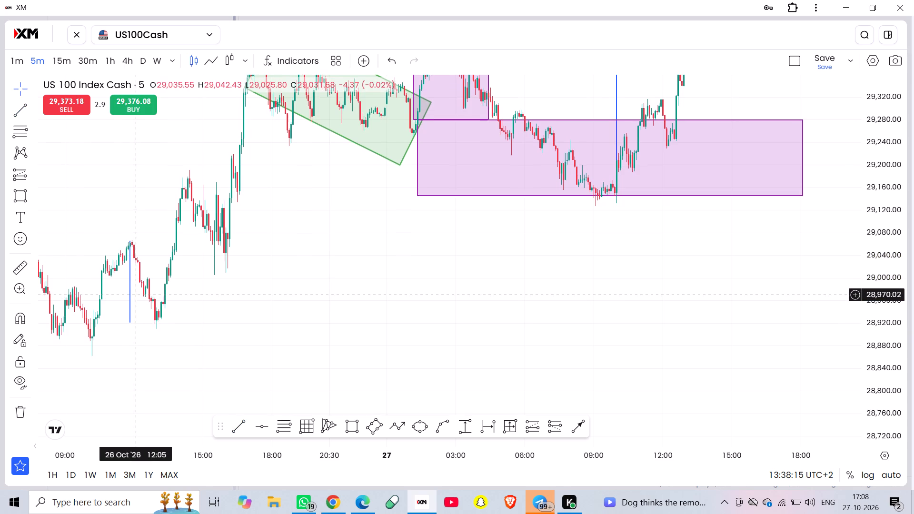
Move the new vertical line onto the 27 Oct rally at 12:50, spanning about 29,210 to 29,353.
drag(125, 298, 635, 299)
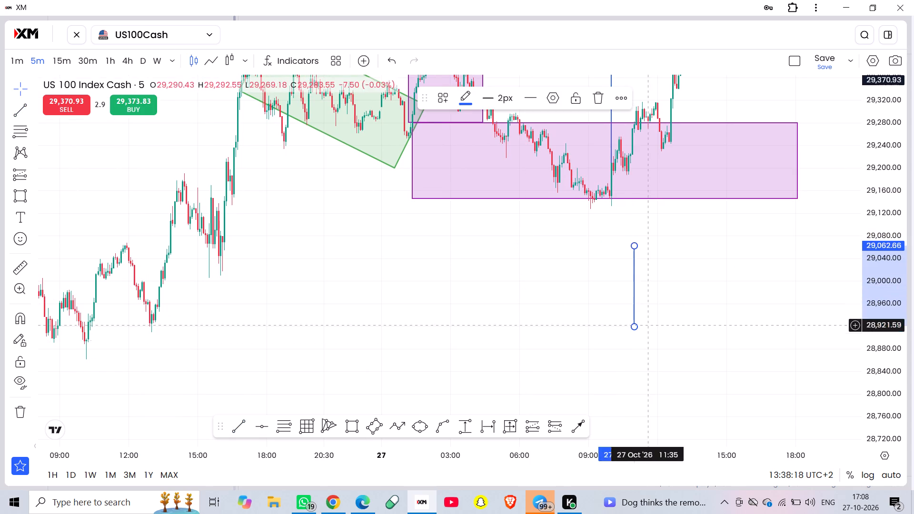
drag(708, 249, 550, 356)
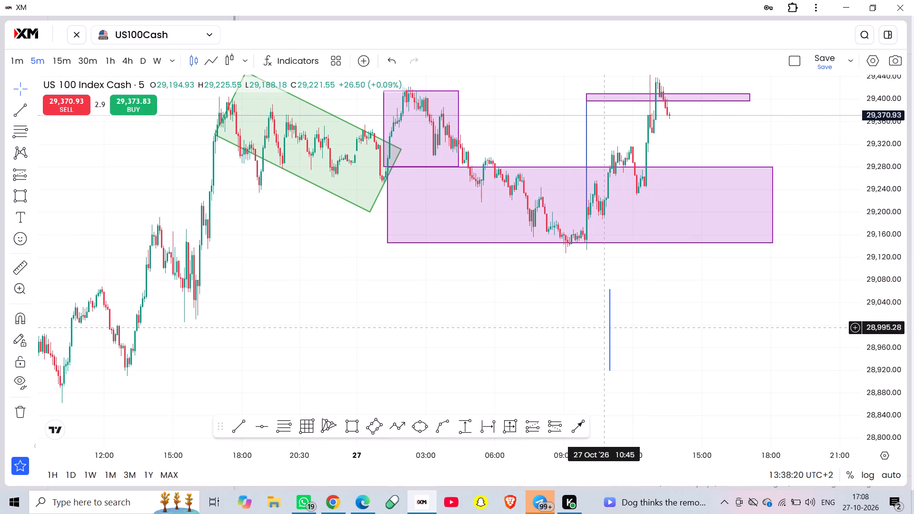
drag(610, 327, 651, 163)
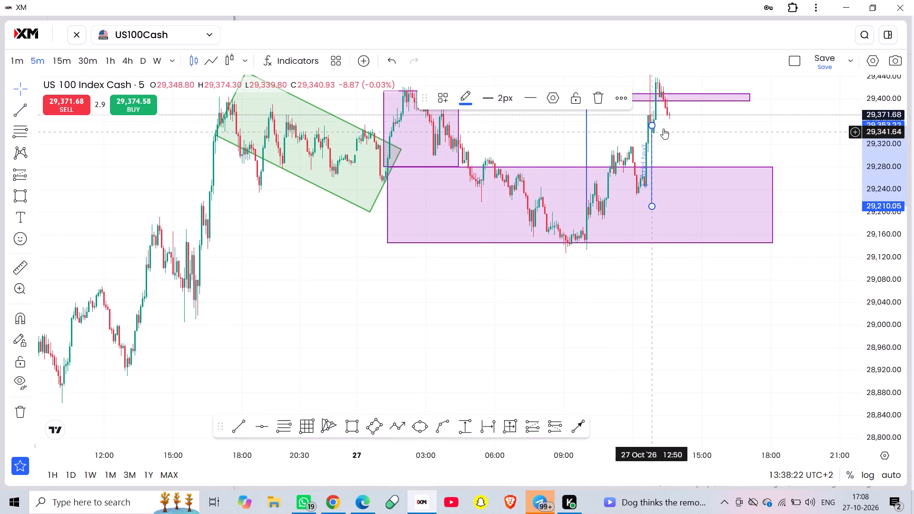
Shift the thin rectangle to span 09:45 to 16:50 on 27 Oct, with its upper edge at about 29,410.
drag(727, 100, 722, 96)
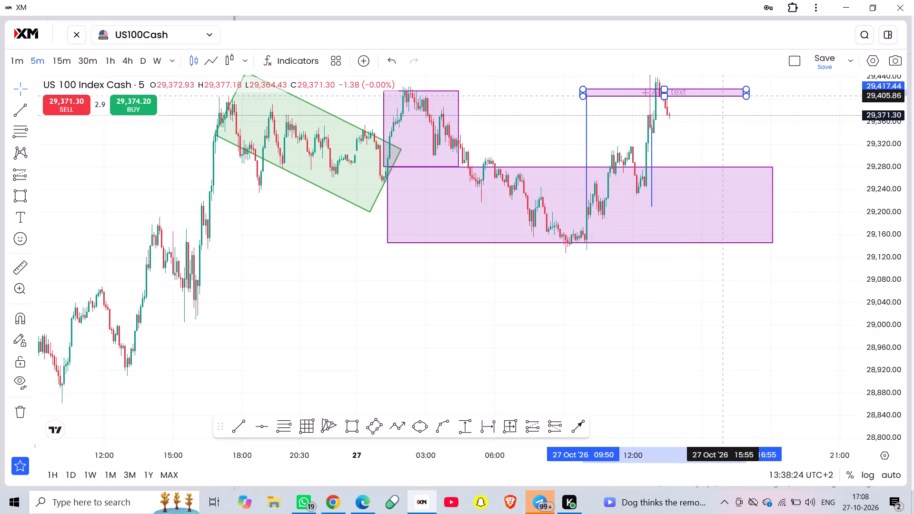
drag(722, 96, 722, 99)
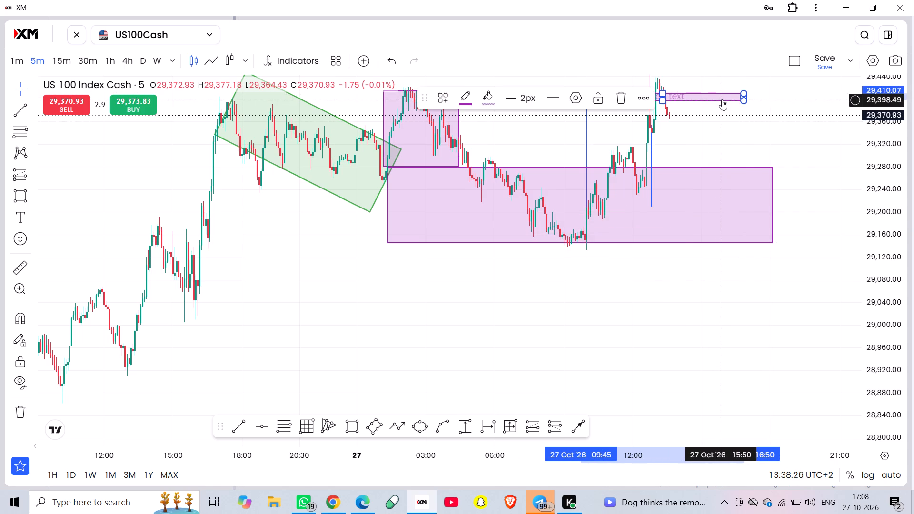
Move the vertical line from the 12:50 rally to 13:10 on 27 Oct, spanning about 29,276 to 29,420.
drag(774, 122, 711, 229)
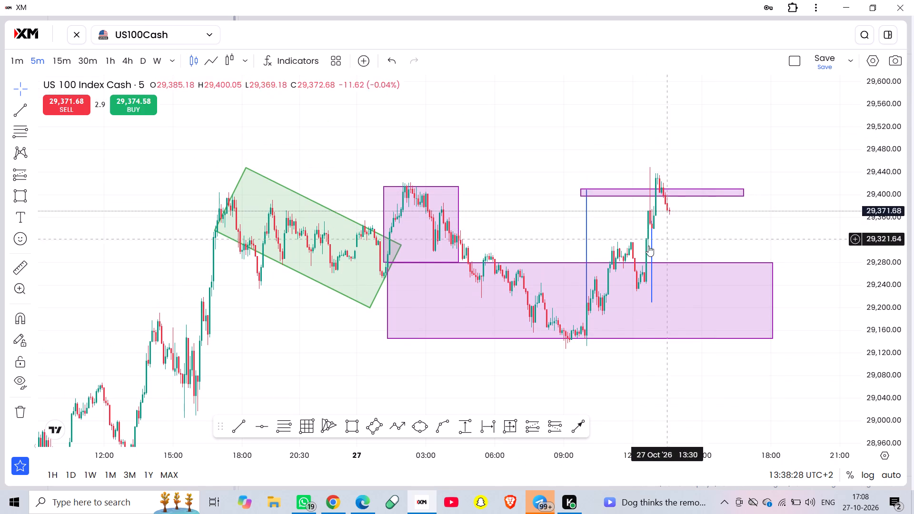
drag(652, 249, 660, 215)
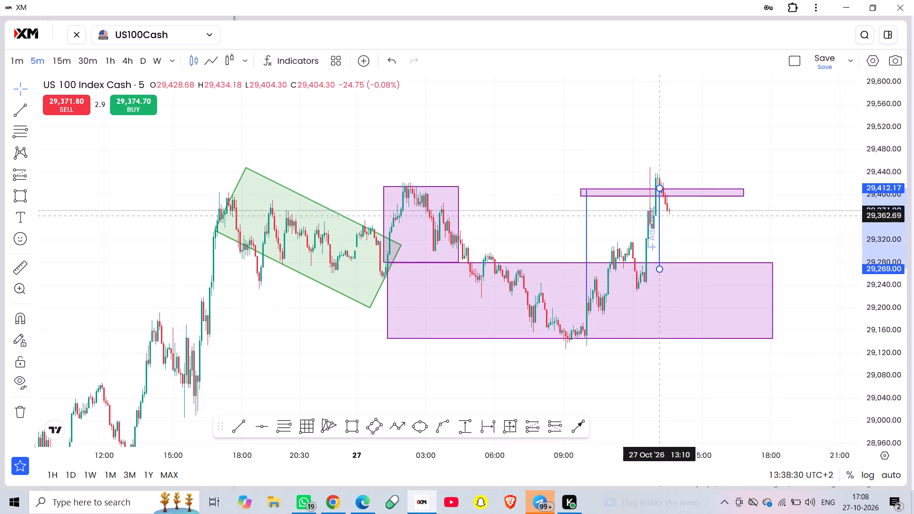
drag(660, 215, 660, 211)
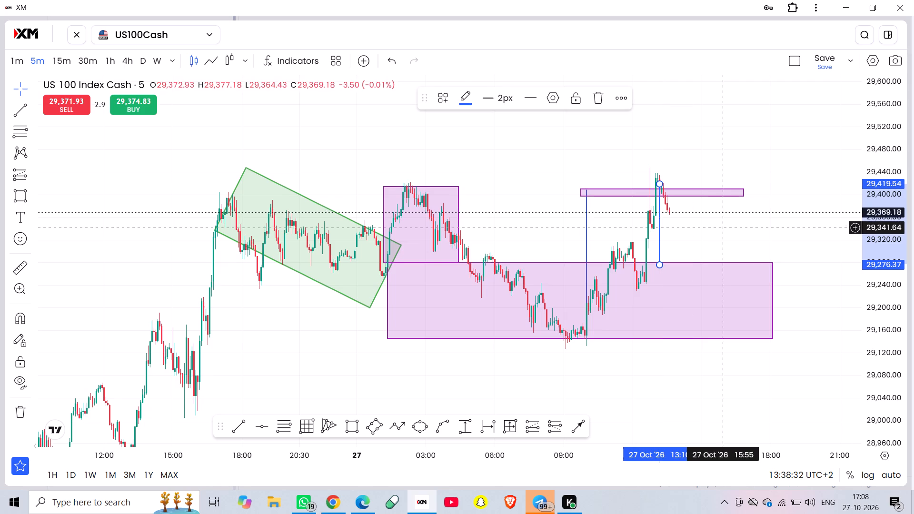
Place a market sell order for 0.1 lots of US100Cash, without a trigger price or TP/SL.
scroll(725, 227, up, 9)
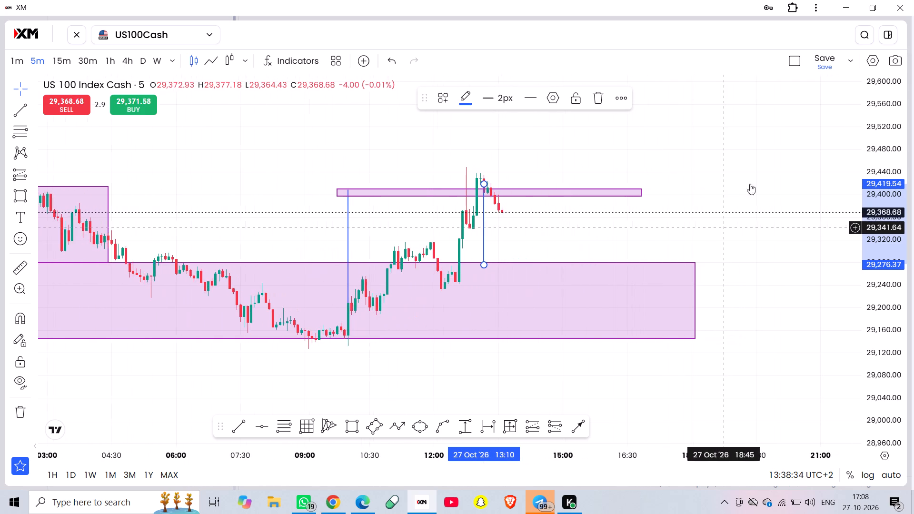
double_click(891, 40)
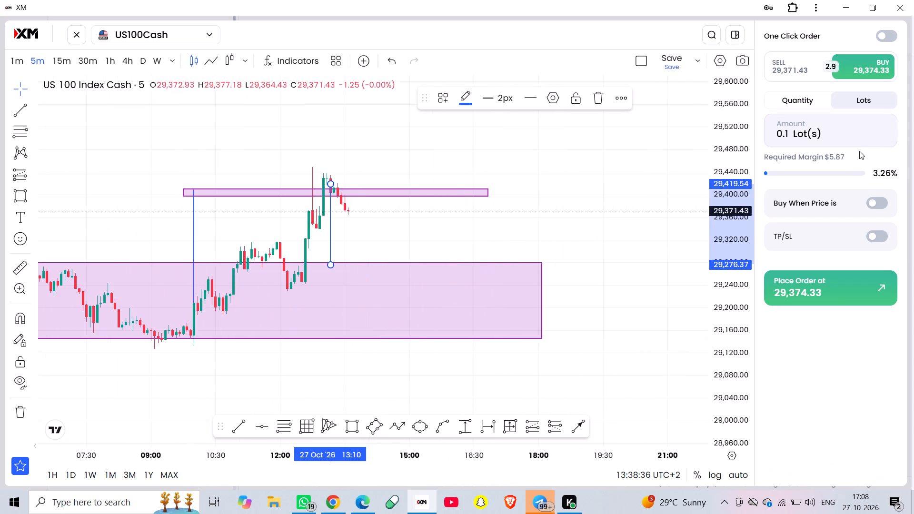
click(795, 75)
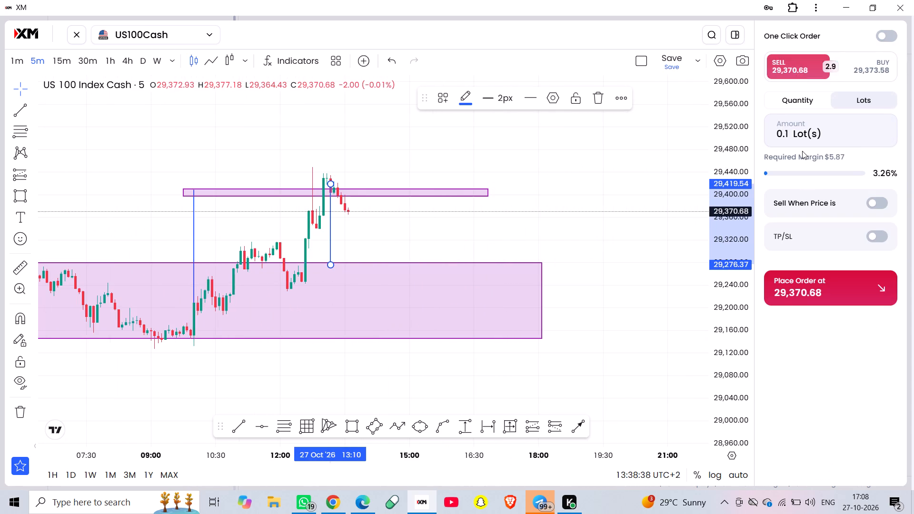
click(815, 287)
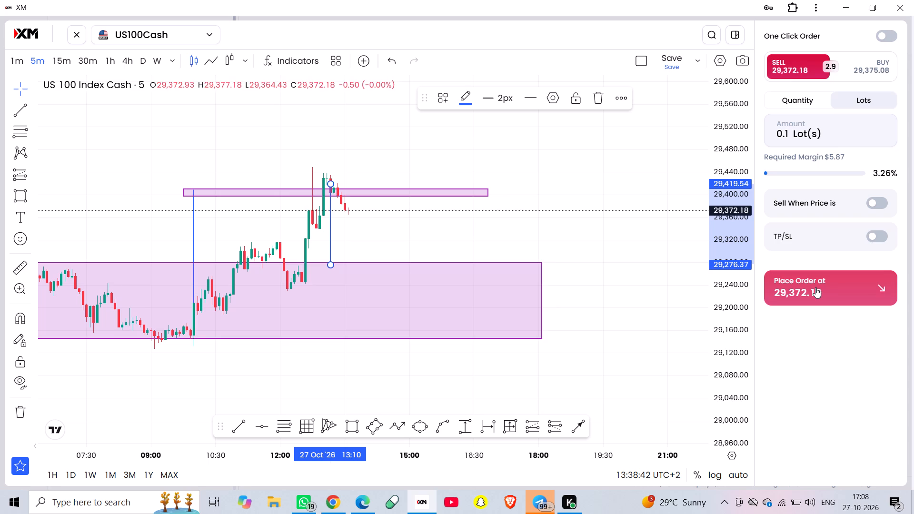
click(815, 287)
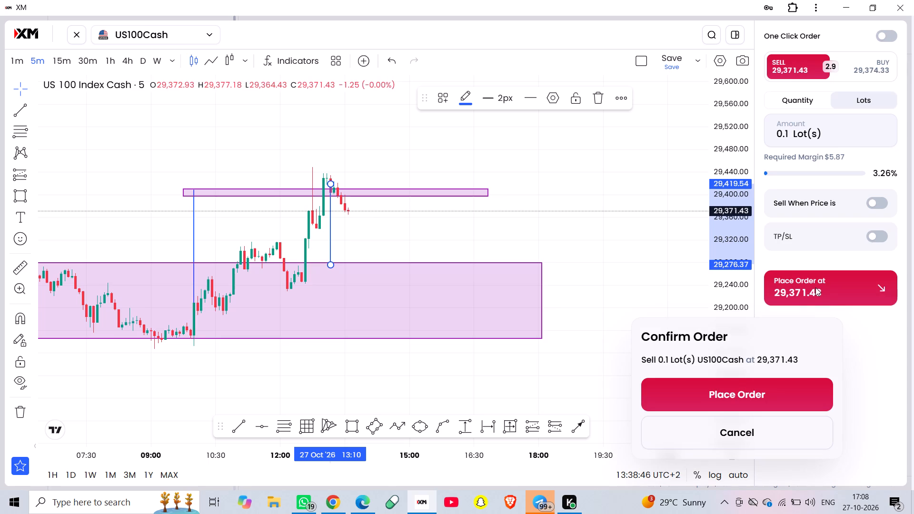
click(719, 388)
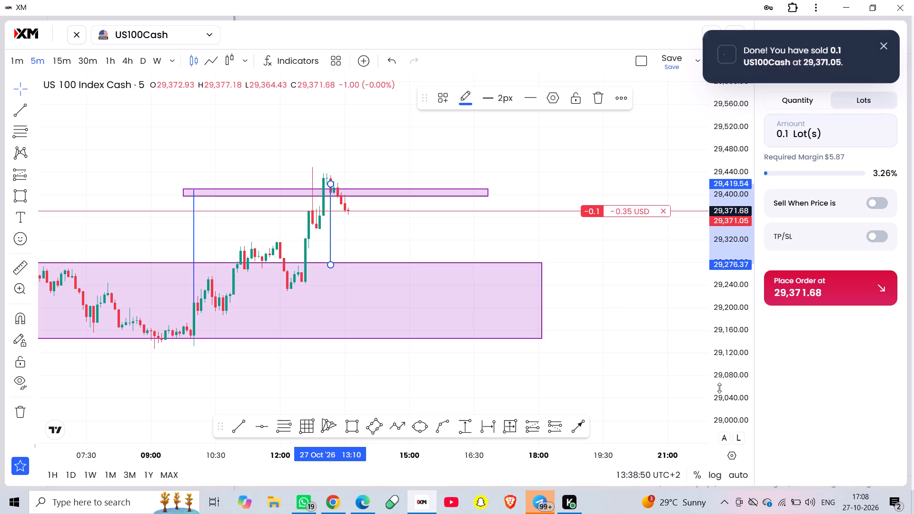
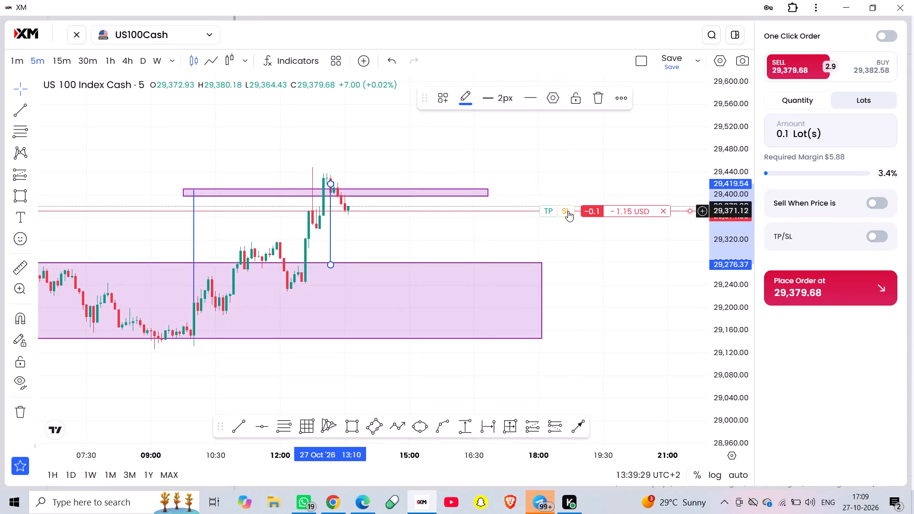
Set the stop loss of the open US100Cash sell position at 29,447.97, above the 27 Oct high.
drag(568, 211, 590, 170)
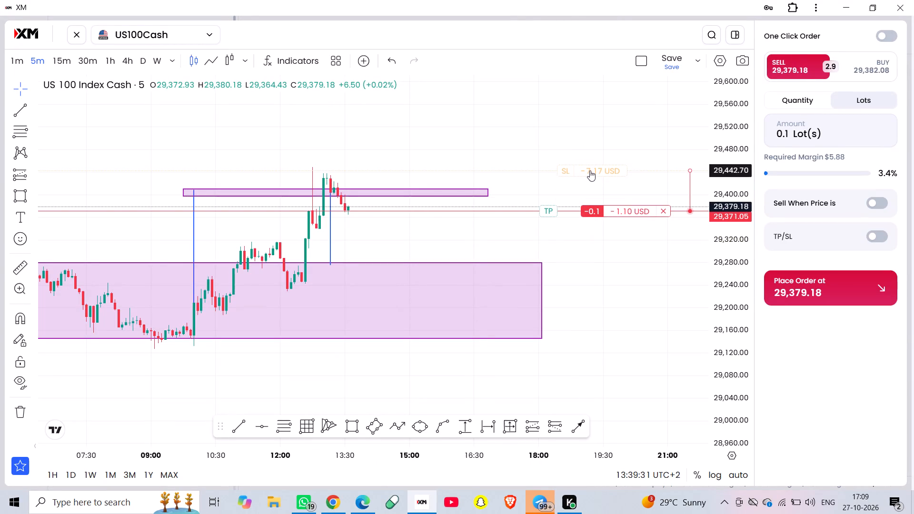
drag(590, 170, 590, 168)
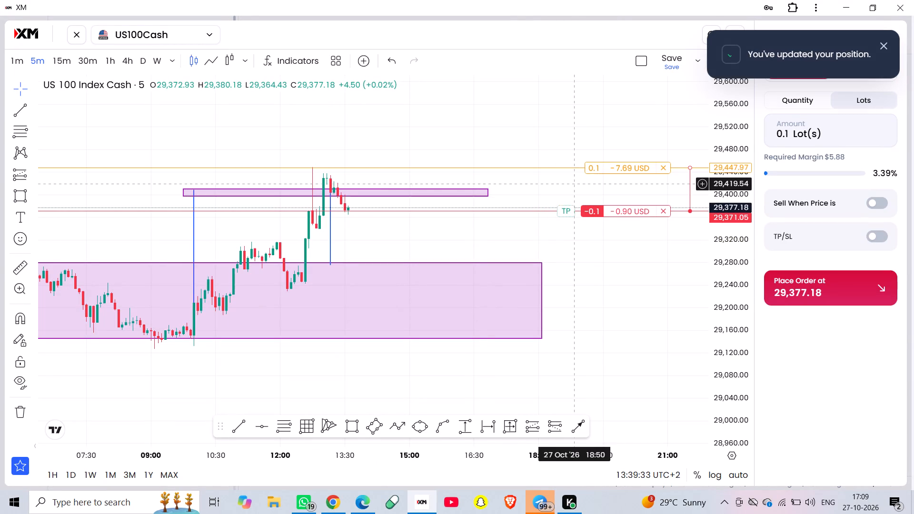
Set the take profit of the US100Cash sell position at 29,276.37, level with the vertical line's lower end.
drag(566, 209, 562, 268)
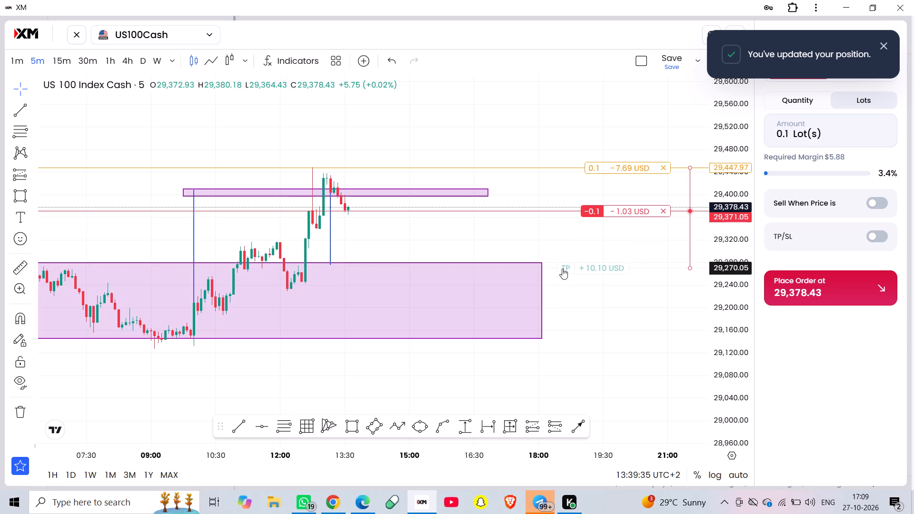
drag(562, 268, 562, 269)
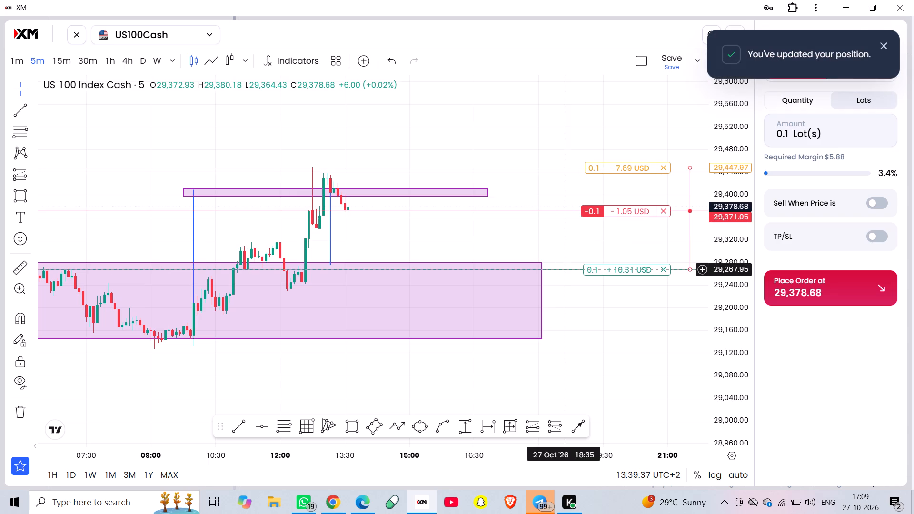
click(633, 267)
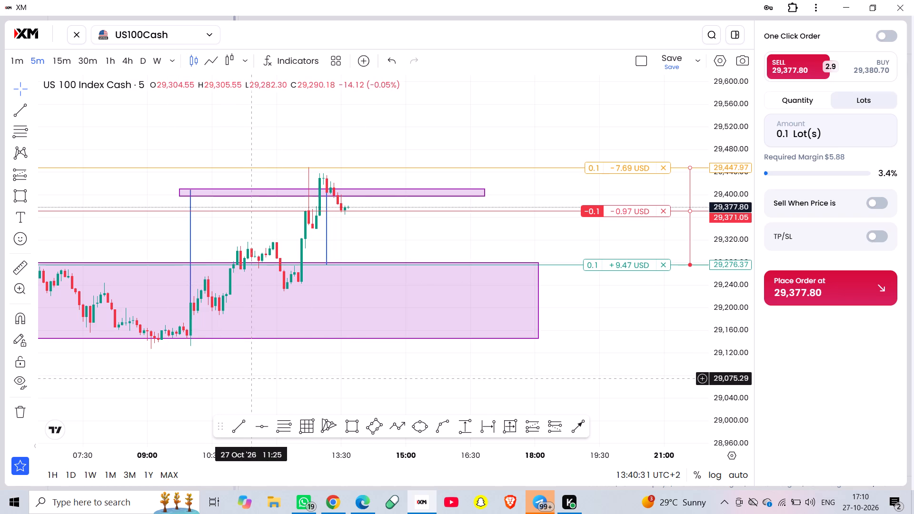
Switch the chart's instrument from US100Cash to OILCash.
click(183, 28)
scroll(149, 208, down, 1)
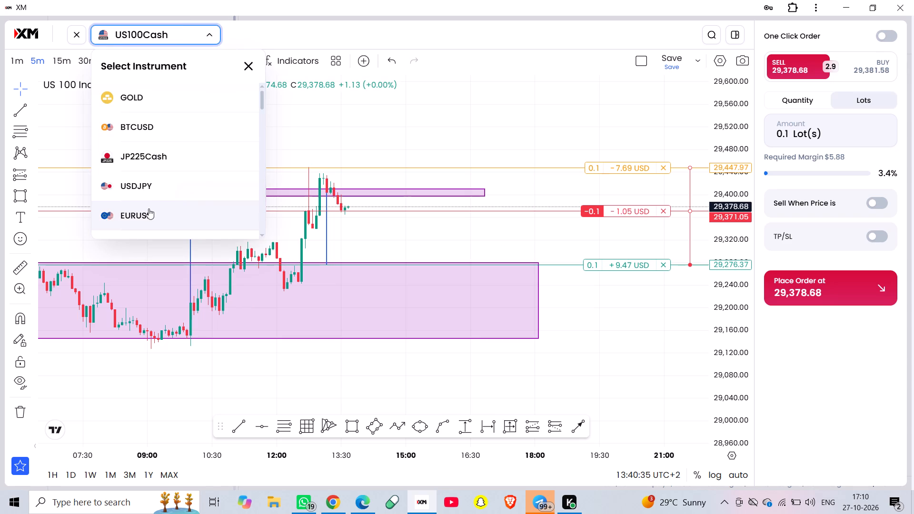
scroll(149, 208, down, 2)
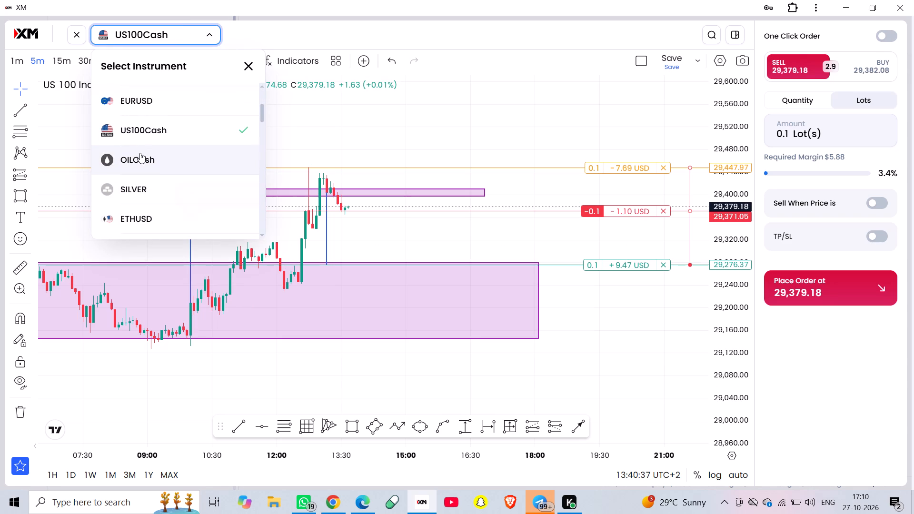
click(140, 159)
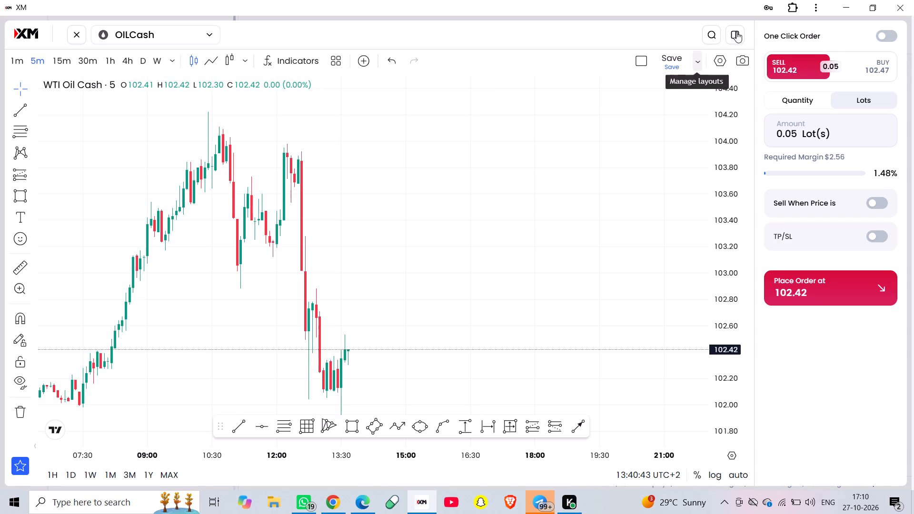
Activate one-click ordering so that orders are placed without confirmation.
click(880, 34)
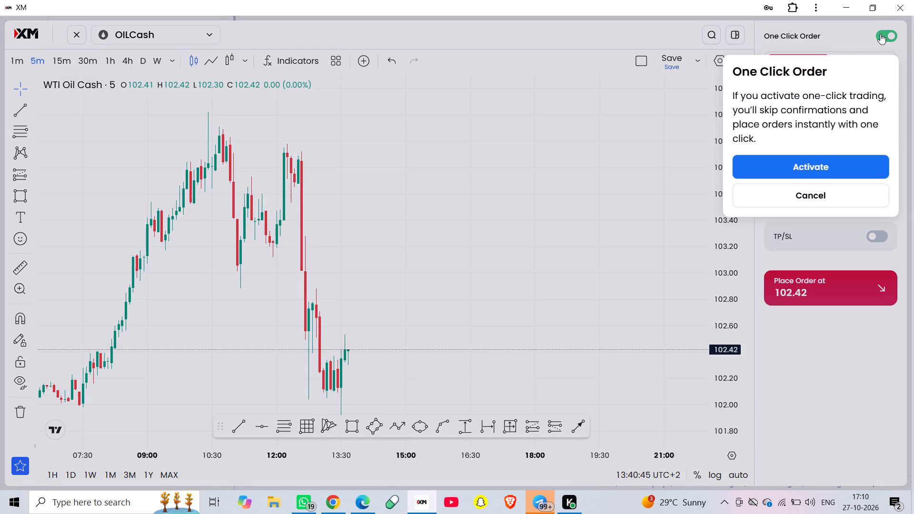
click(825, 165)
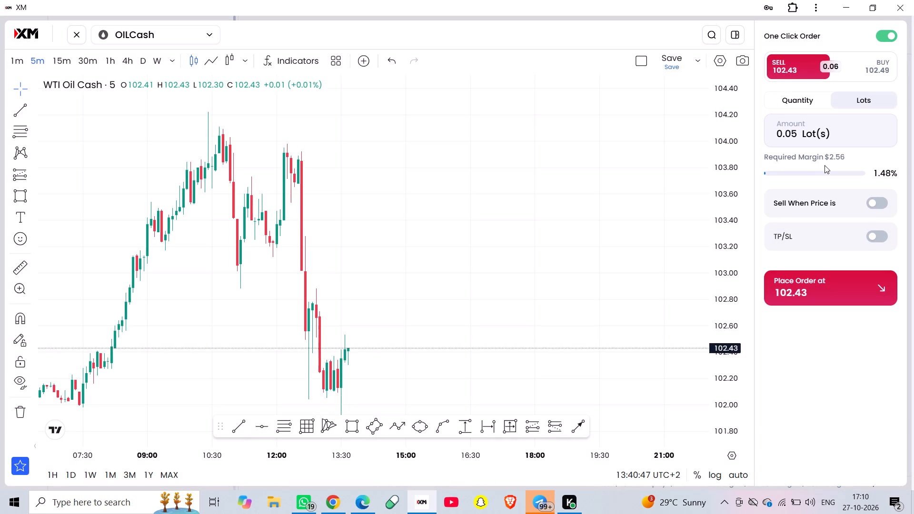
click(427, 119)
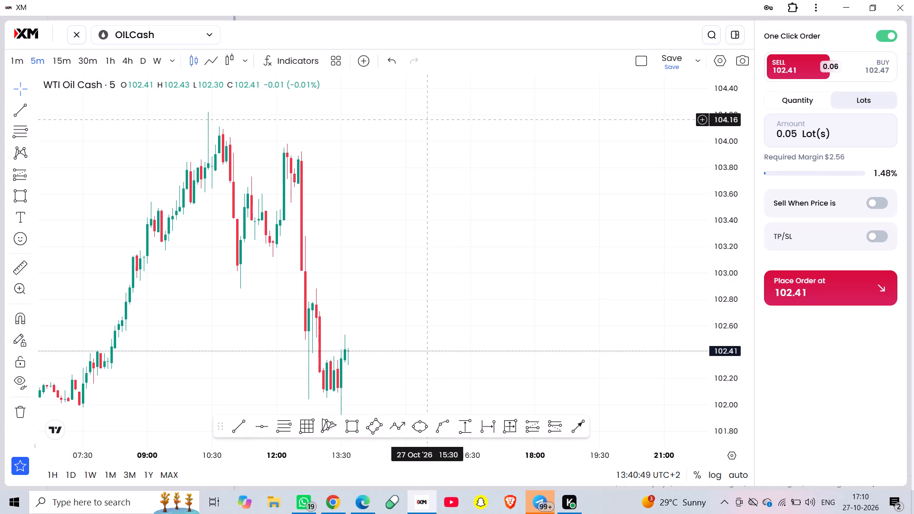
Hide the order form to widen the OILCash chart.
click(740, 37)
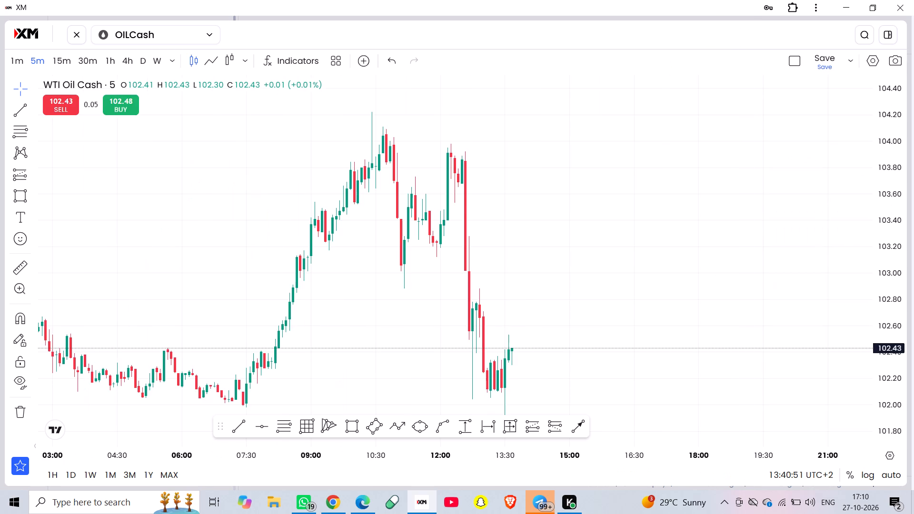
Remove all existing drawings, including the rectangle and trend lines, from the OILCash chart.
scroll(561, 205, down, 6)
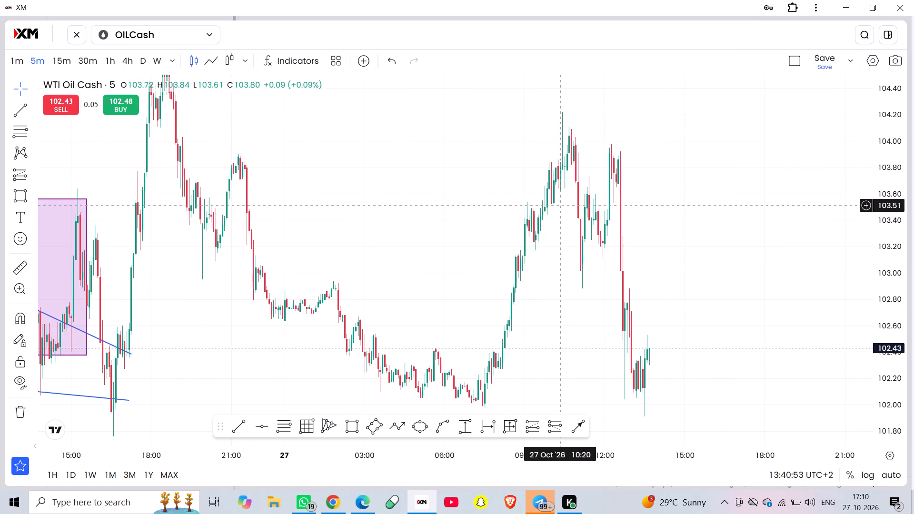
click(9, 435)
click(15, 417)
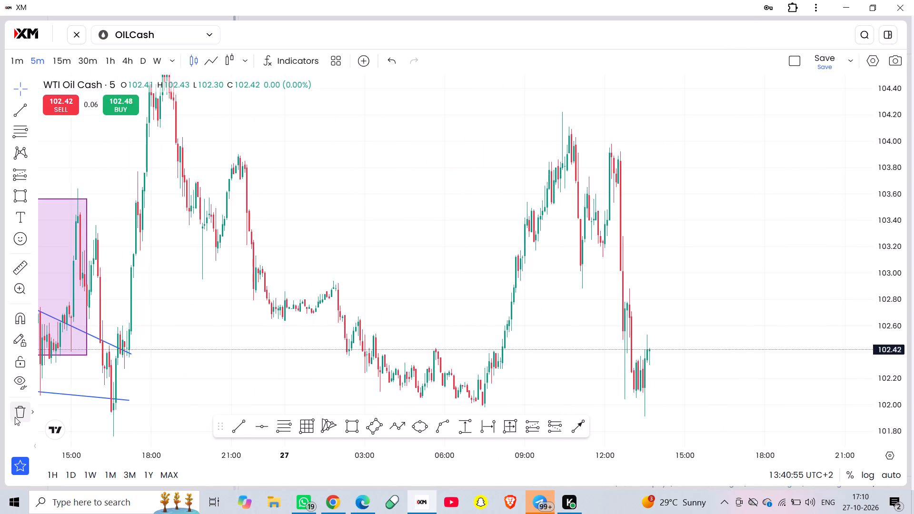
Examine the OILCash 5-minute price swings leading up to the latest candles on 27 Oct.
drag(389, 263, 434, 204)
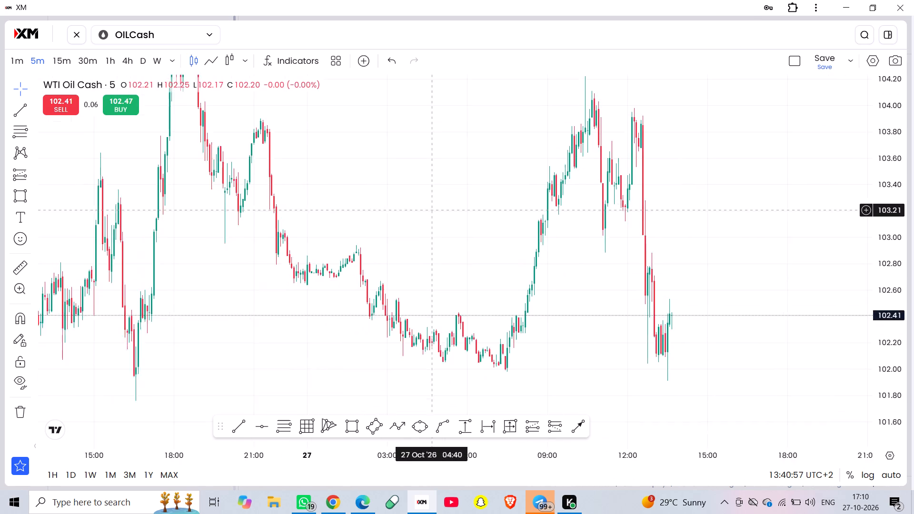
drag(434, 204, 444, 190)
scroll(890, 374, down, 3)
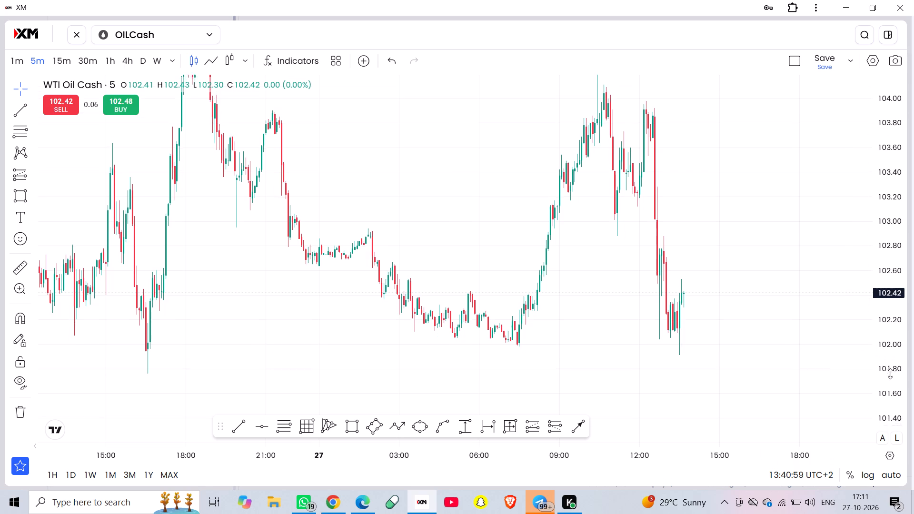
scroll(890, 371, down, 3)
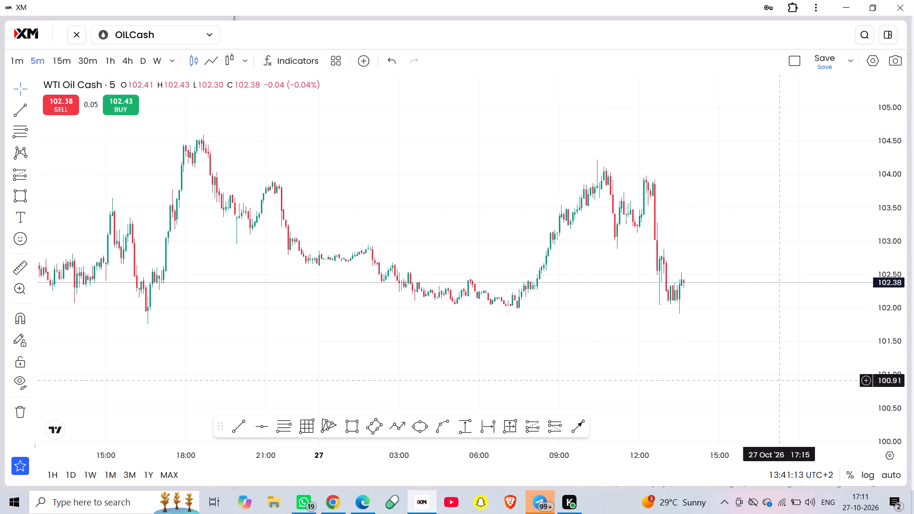
Switch the chart's instrument from OILCash to GOLD.
click(146, 35)
click(132, 100)
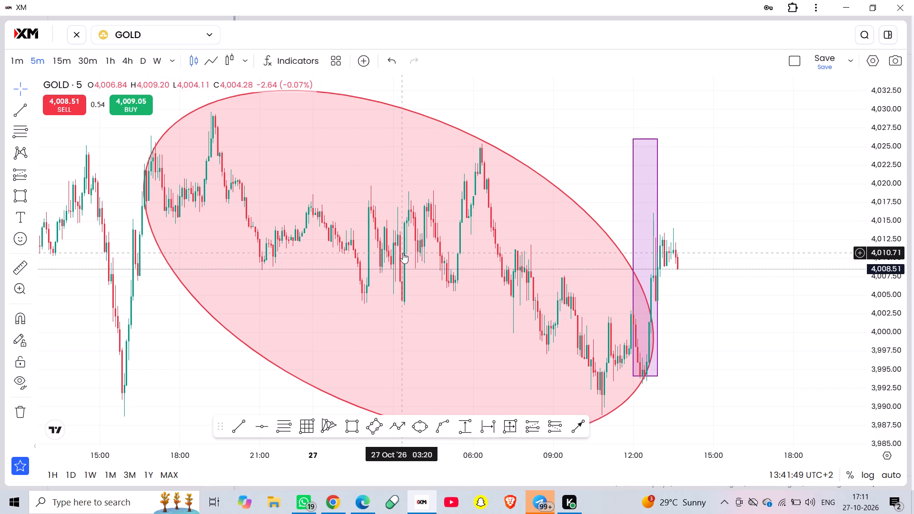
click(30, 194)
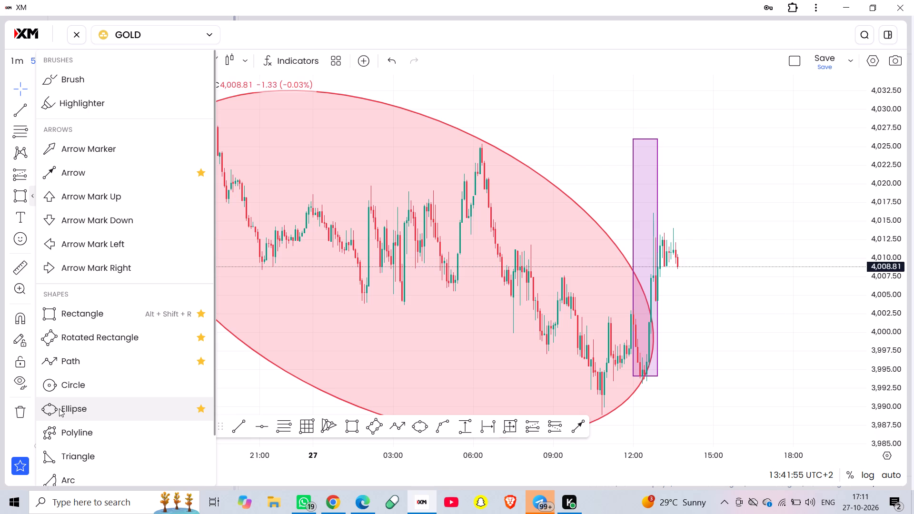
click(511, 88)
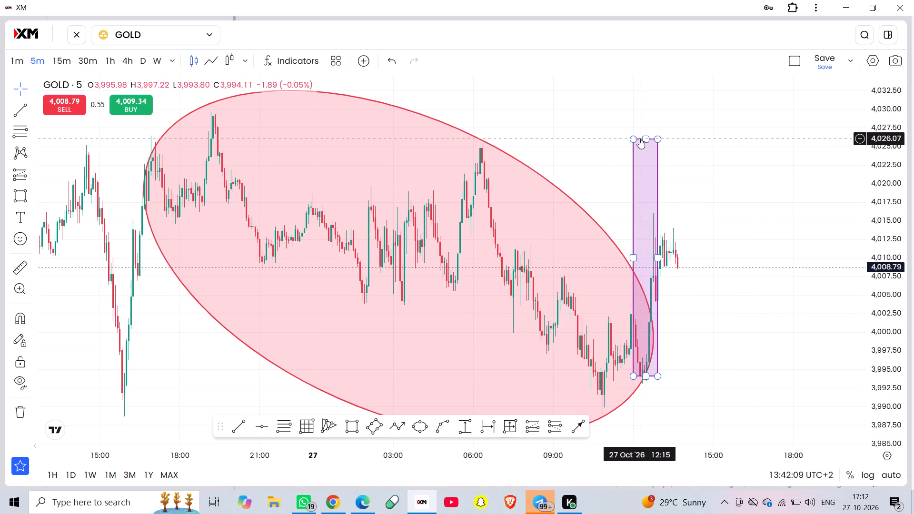
Leave the full-screen GOLD chart and check the account's open positions.
click(83, 39)
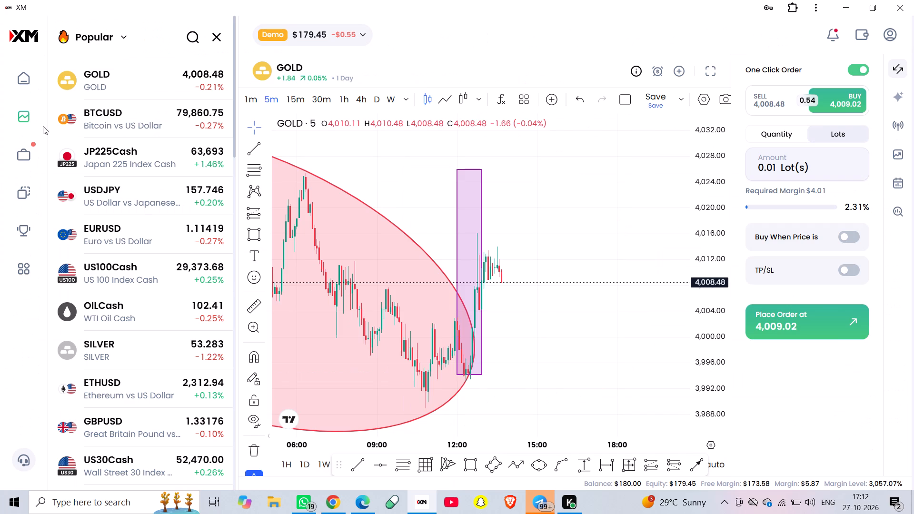
click(33, 148)
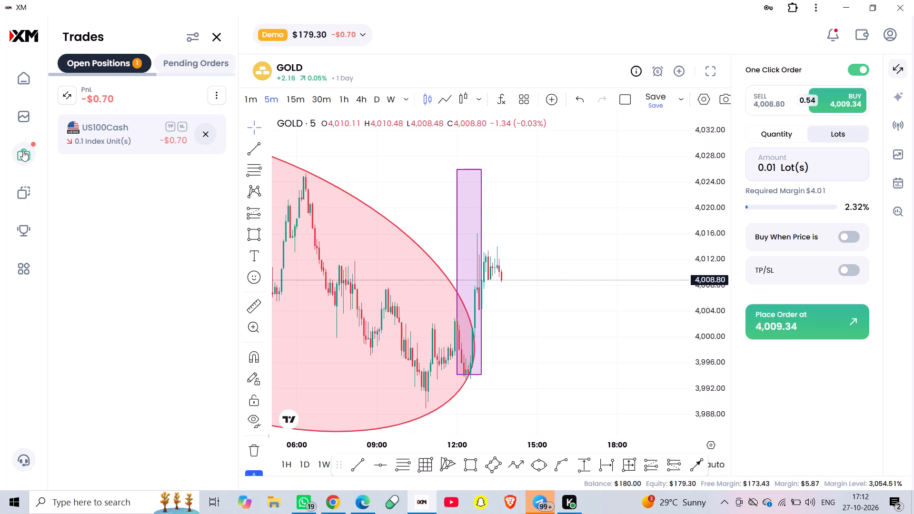
click(23, 150)
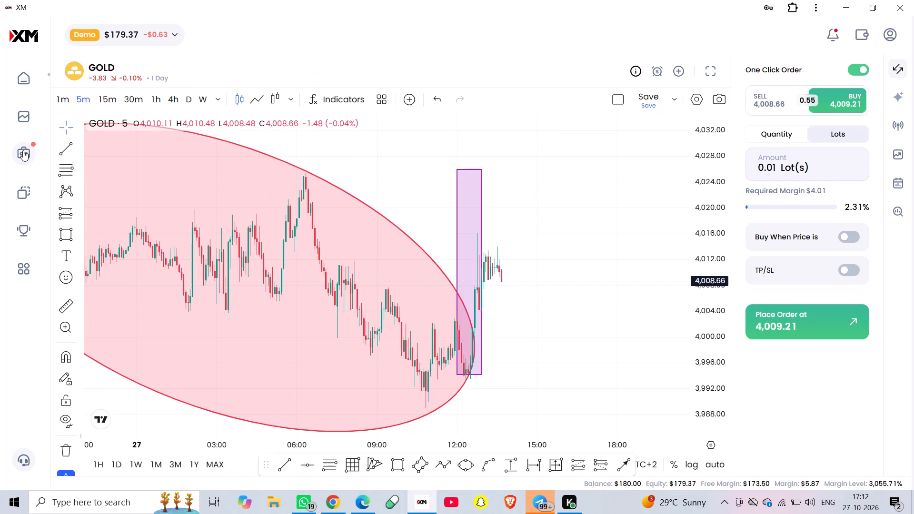
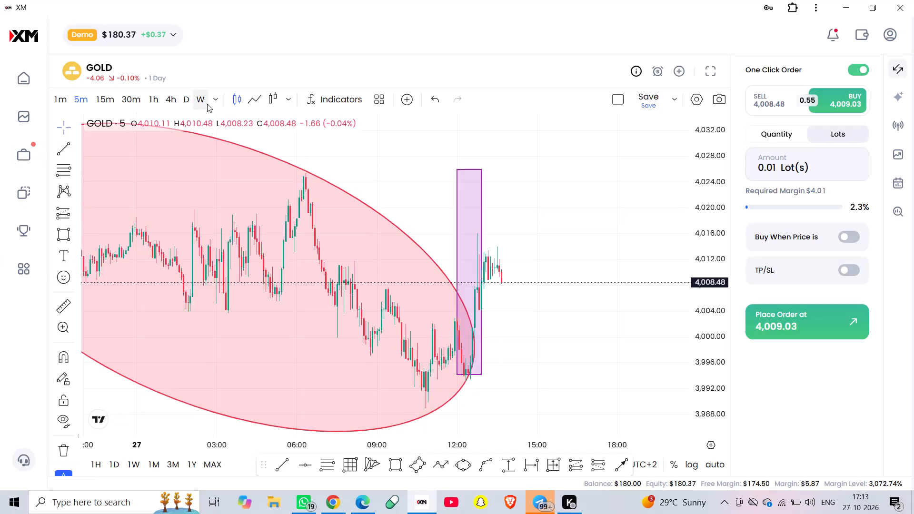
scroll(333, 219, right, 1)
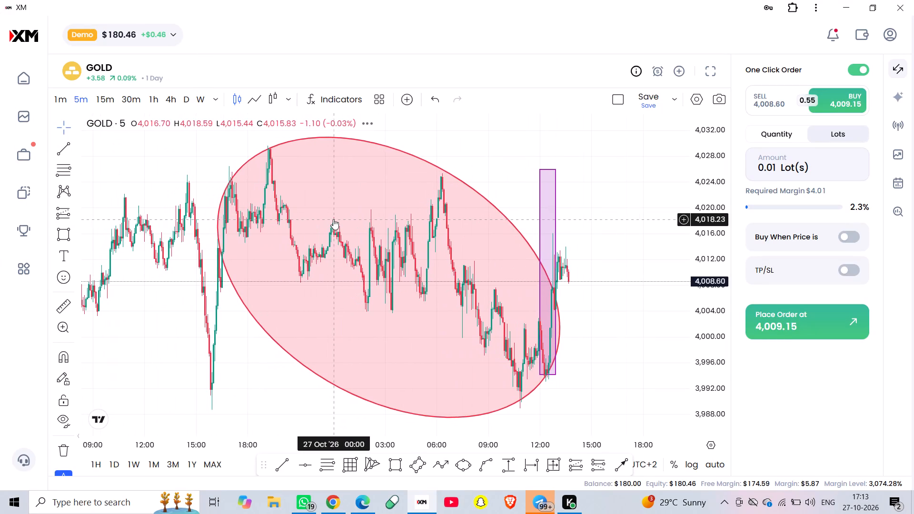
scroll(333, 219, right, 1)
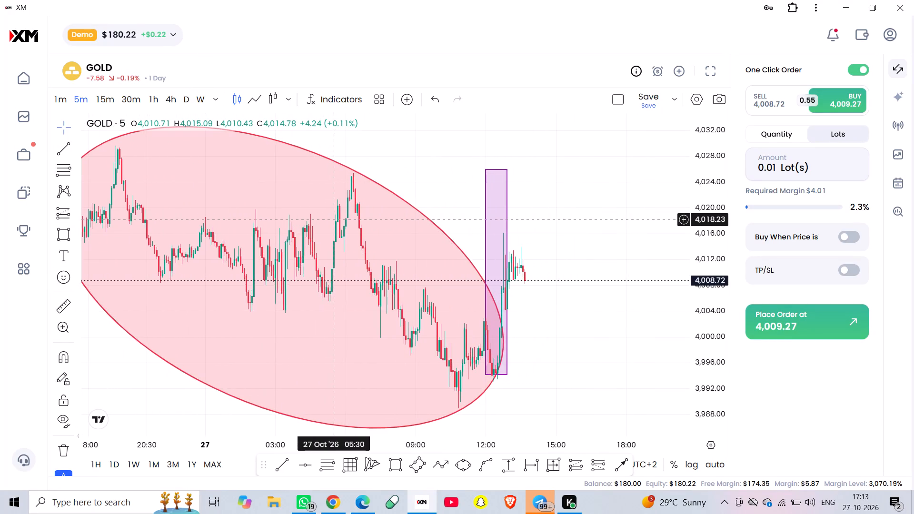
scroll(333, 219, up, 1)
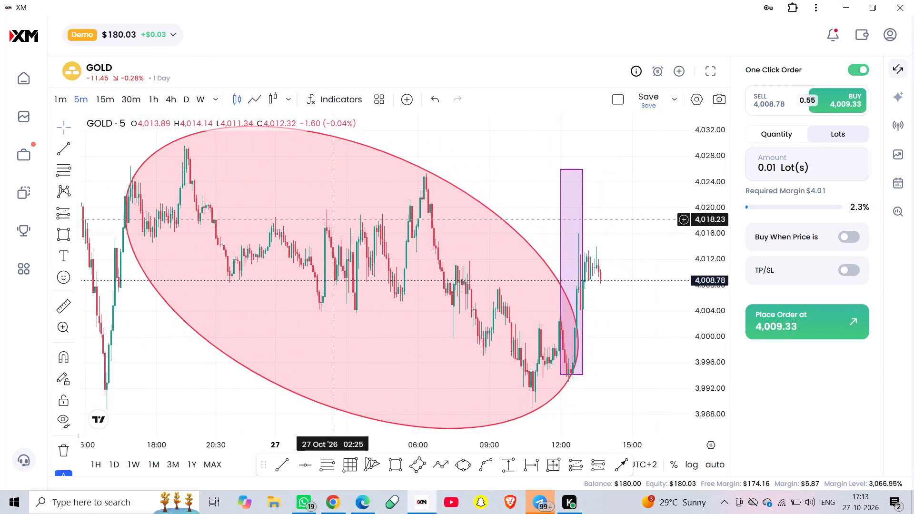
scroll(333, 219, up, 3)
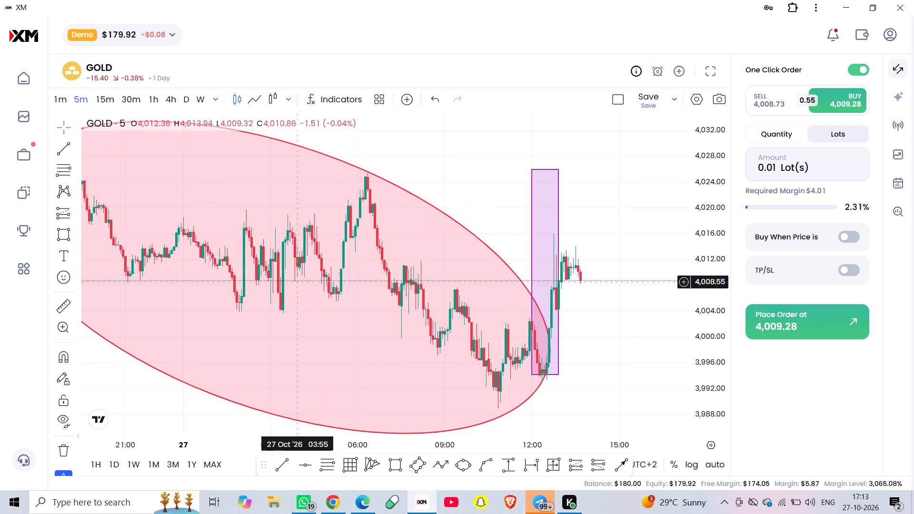
Switch from XM to the BTCUSD 5-minute chart on TradingView in Chrome.
click(338, 509)
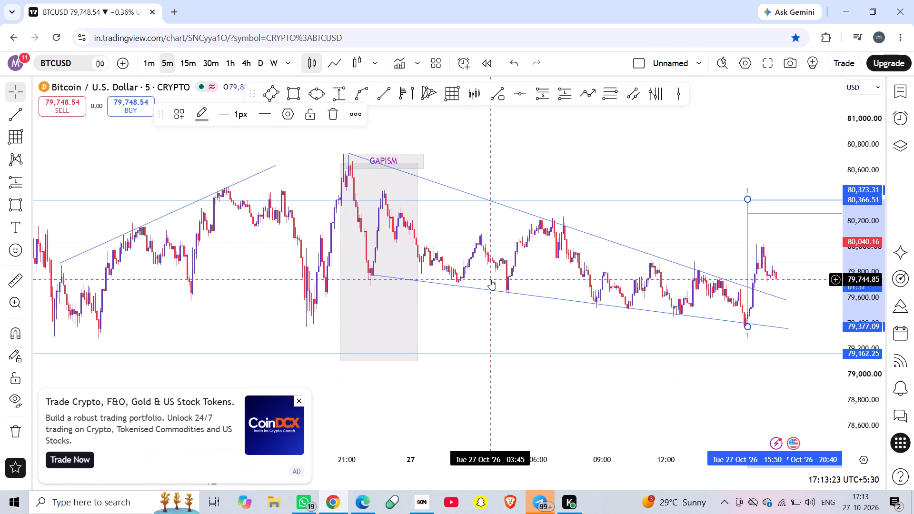
Close the CoinDCX advertisement covering the BTCUSD chart.
click(295, 399)
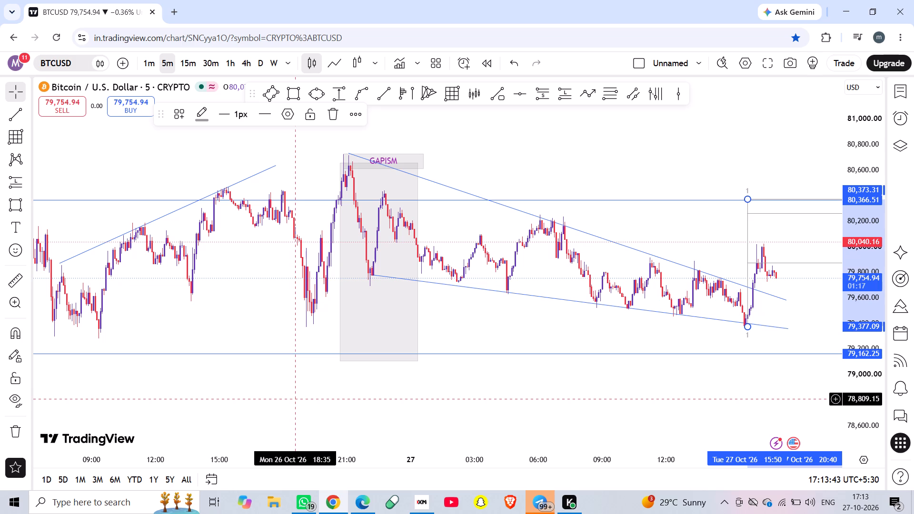
Open YouTube and the forex factory shortcut, each in its own new browser tab.
click(177, 15)
click(435, 345)
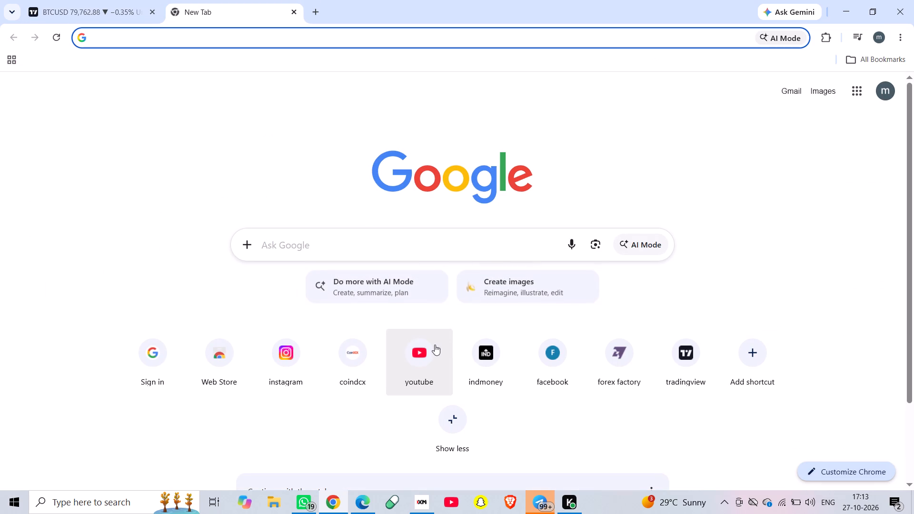
click(313, 15)
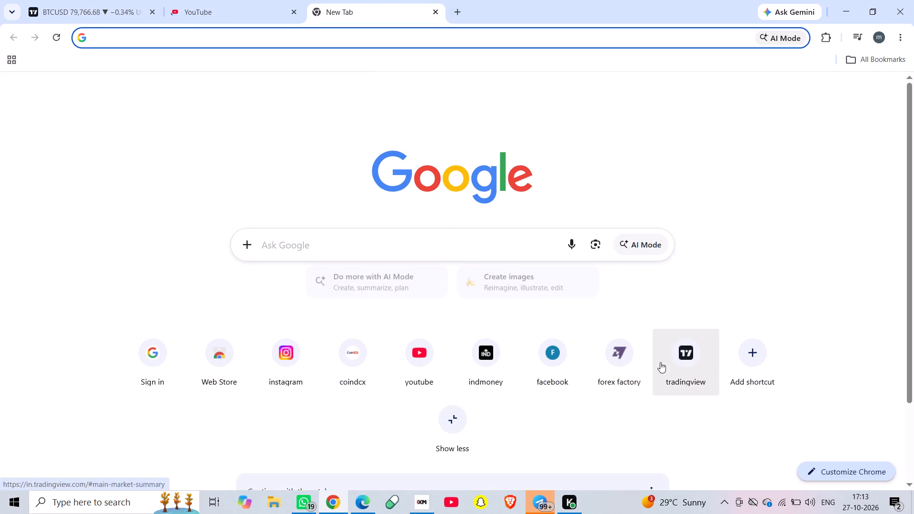
click(627, 363)
Open Instagram in another new tab and browse the home feed past the cryptocandlepro order block post.
click(452, 8)
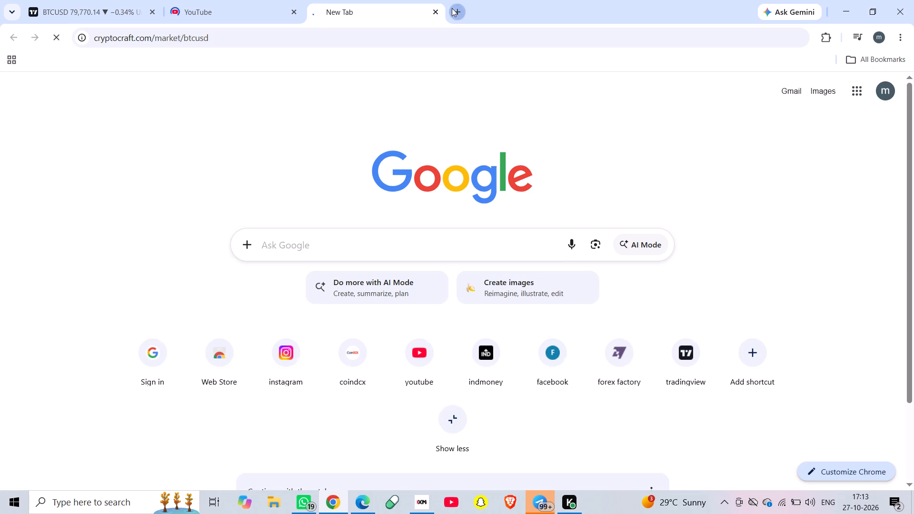
click(299, 356)
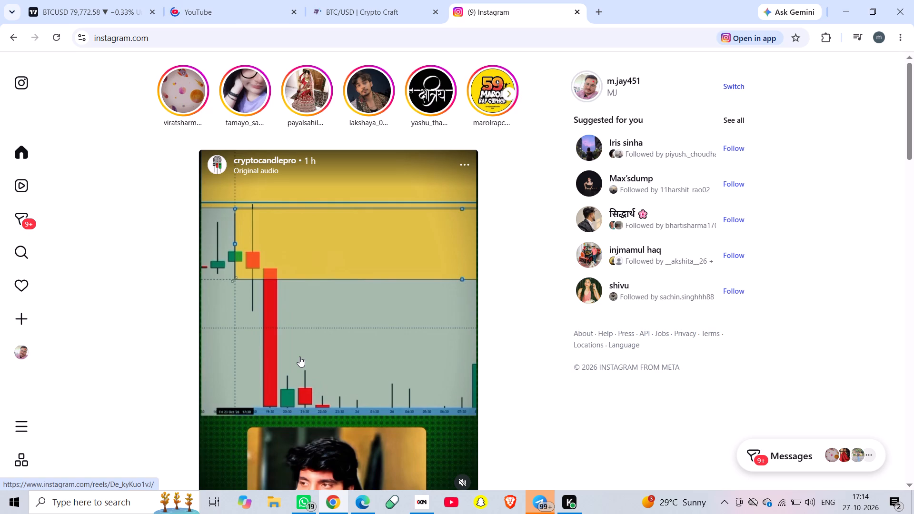
scroll(299, 356, down, 3)
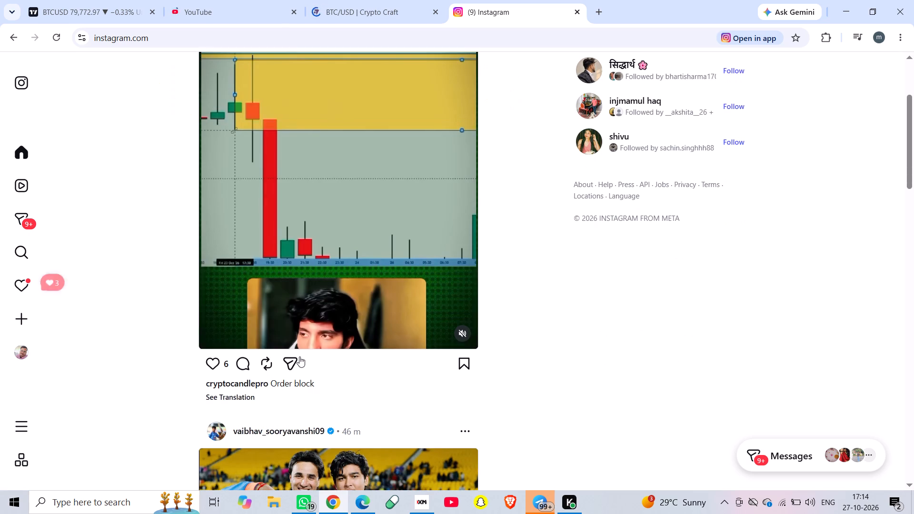
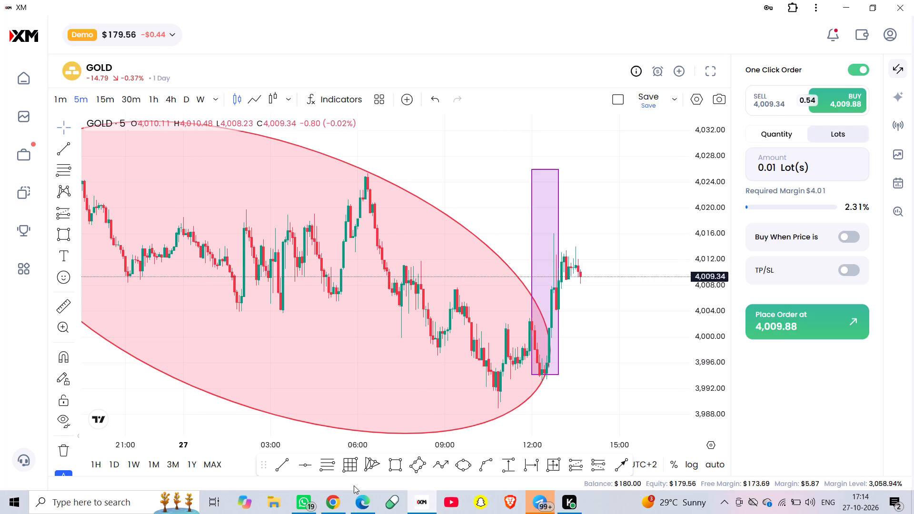
Switch from XM to the BTC/USD market page on Crypto Craft in Chrome.
click(339, 500)
click(371, 0)
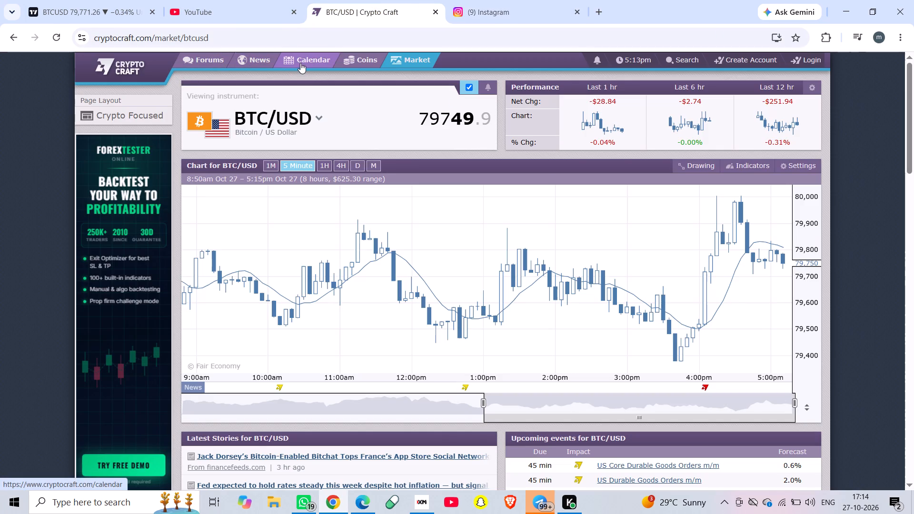
Open this week's economic events calendar on Crypto Craft.
click(303, 64)
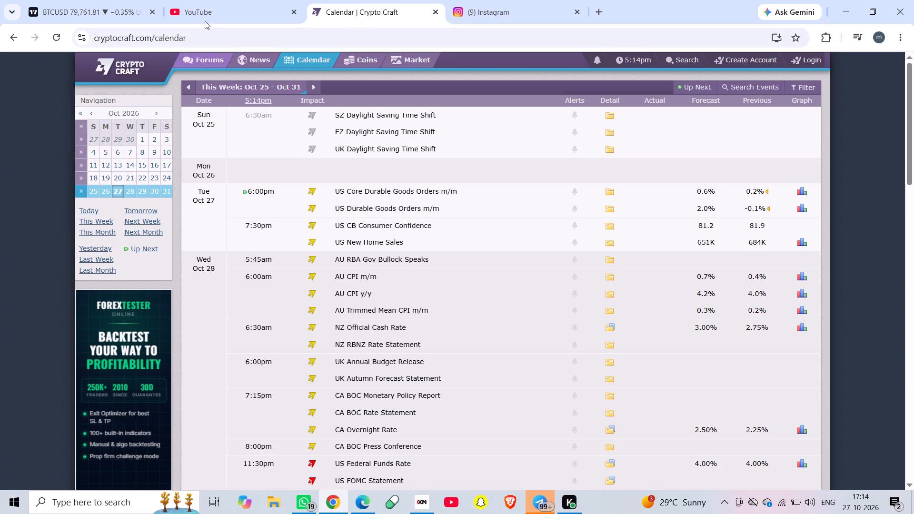
Switch to YouTube and play the "Payback | whysoKai | Hustle 5 Apna Homeground" mix with the player volume at maximum.
click(202, 2)
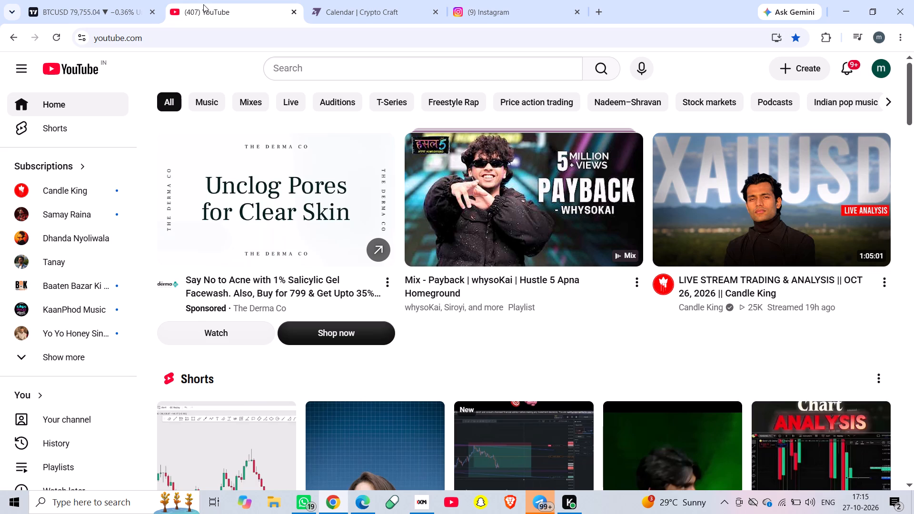
click(498, 209)
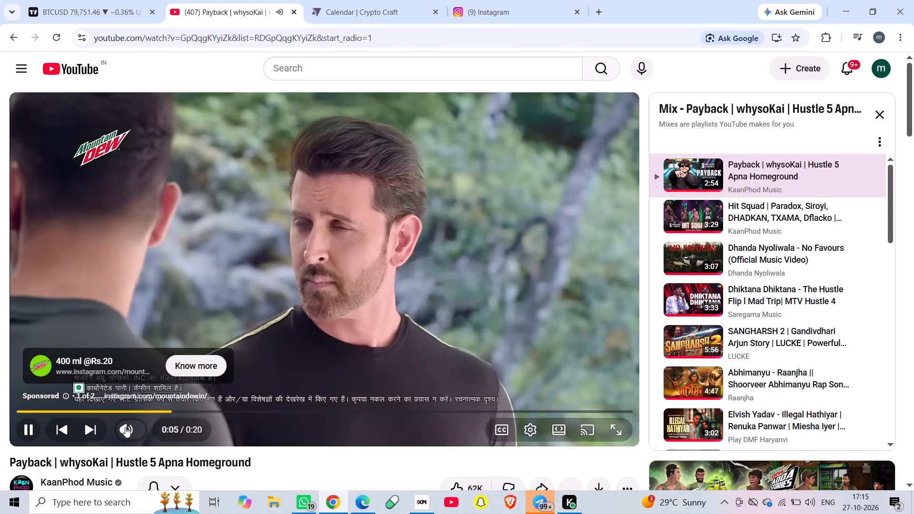
drag(162, 432, 196, 430)
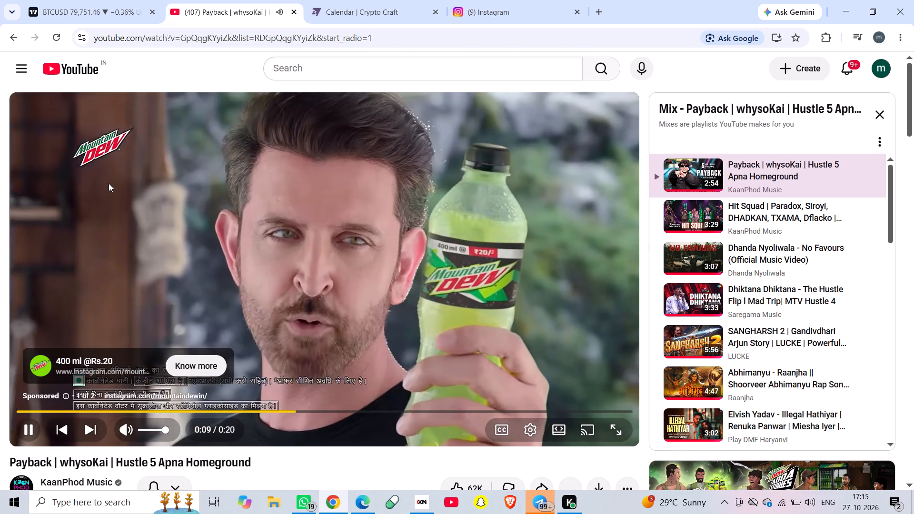
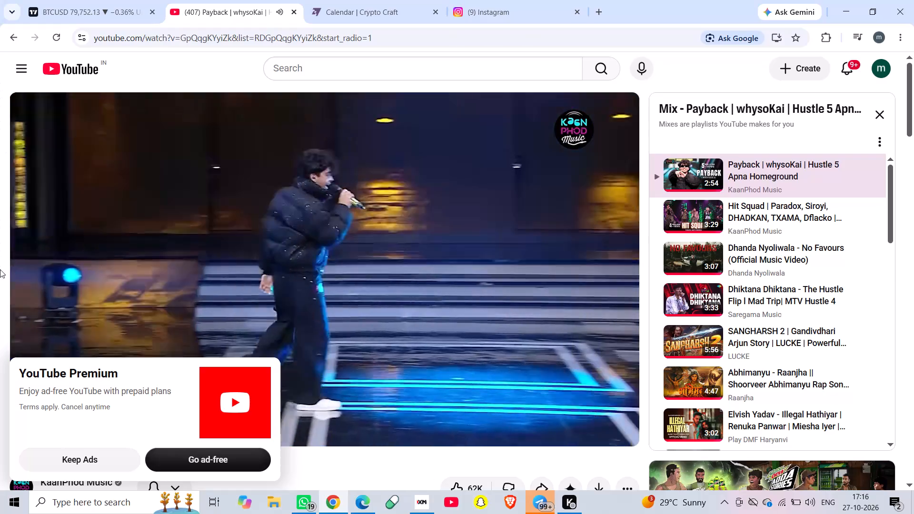
Dismiss the YouTube Premium offer by choosing to keep ads.
click(70, 461)
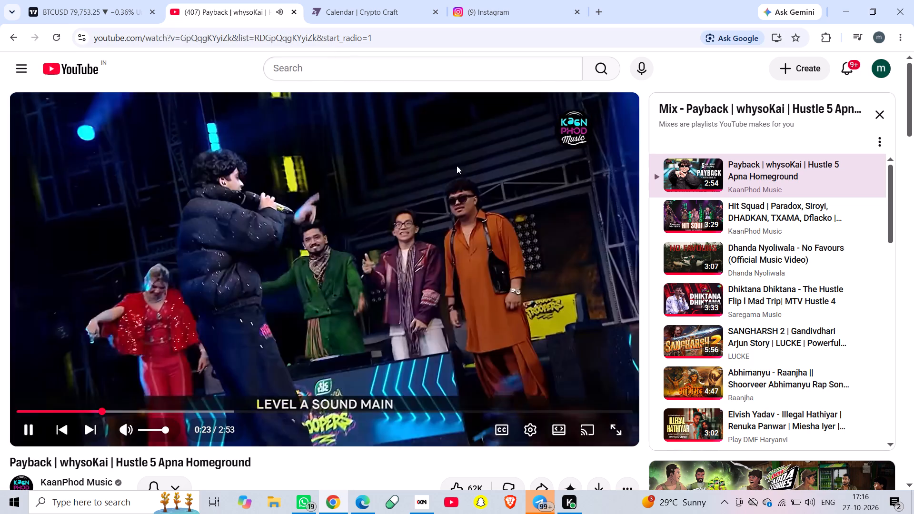
Switch to the XM app and open the EURUSD 5-minute chart from the Popular watchlist in full-screen view.
click(411, 513)
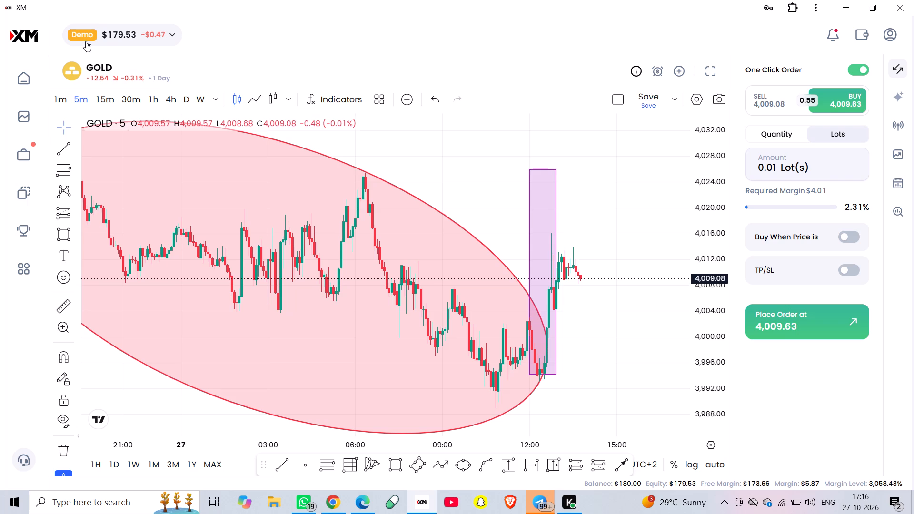
click(26, 116)
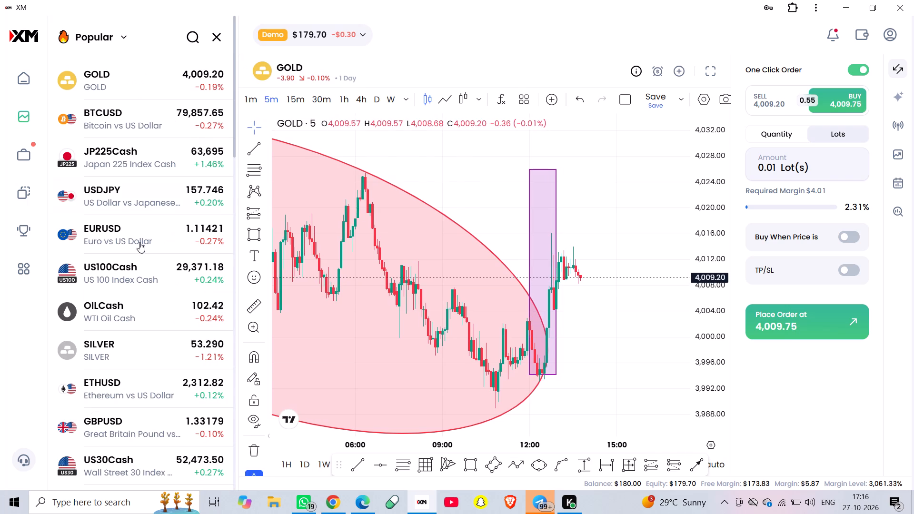
click(128, 236)
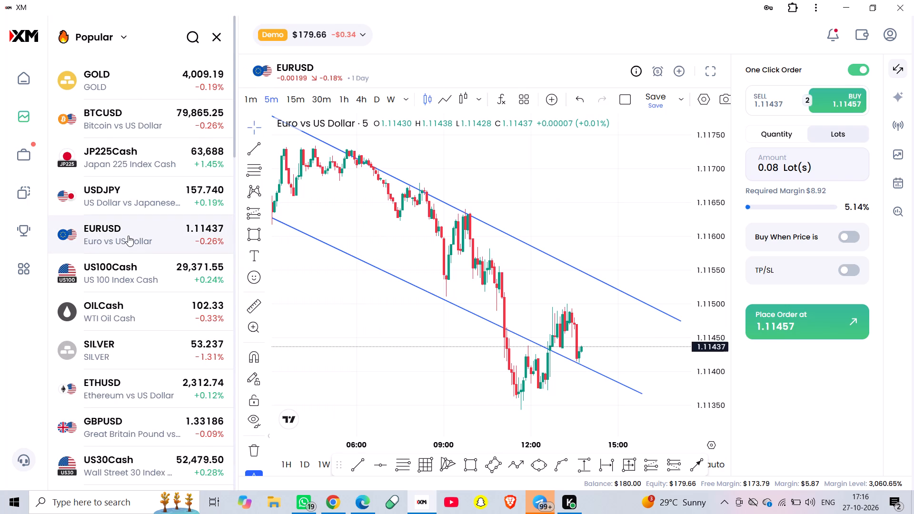
scroll(396, 356, down, 8)
scroll(396, 356, up, 1)
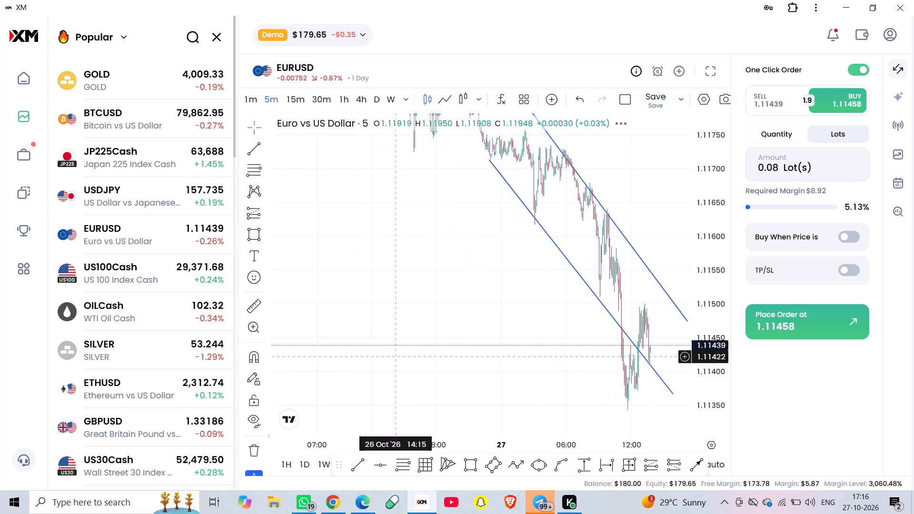
scroll(396, 356, up, 1)
scroll(702, 395, down, 7)
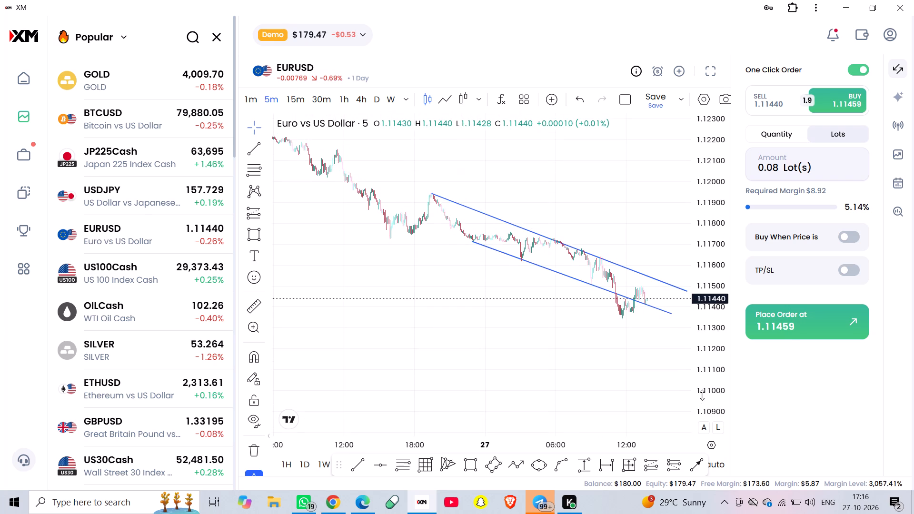
scroll(702, 395, up, 4)
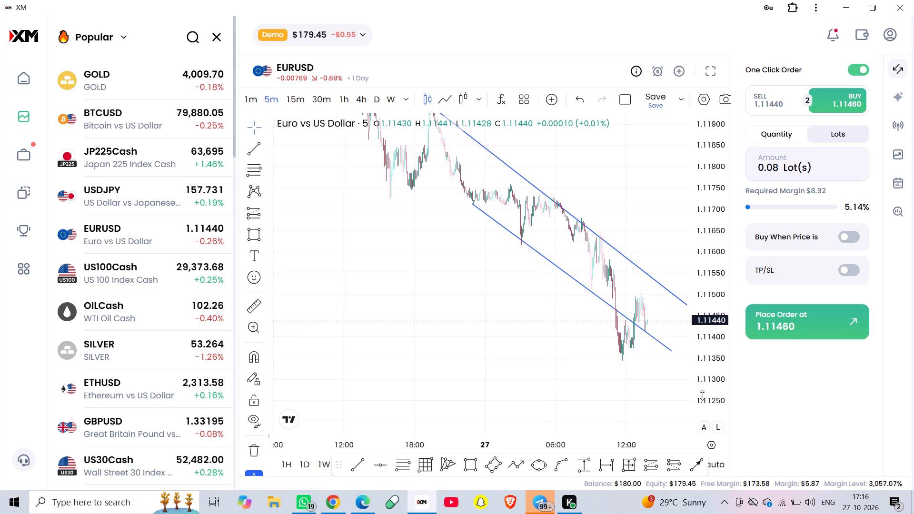
drag(424, 272, 431, 322)
scroll(431, 322, up, 1)
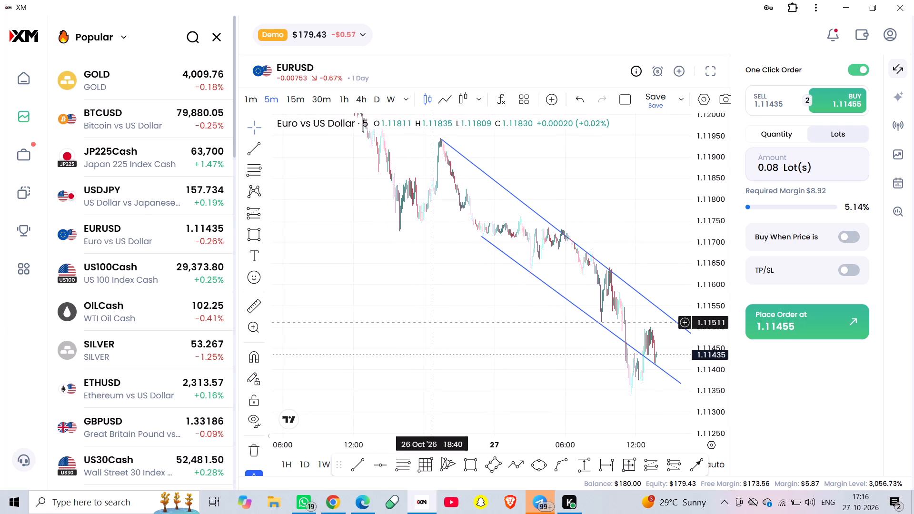
scroll(431, 322, up, 3)
click(713, 68)
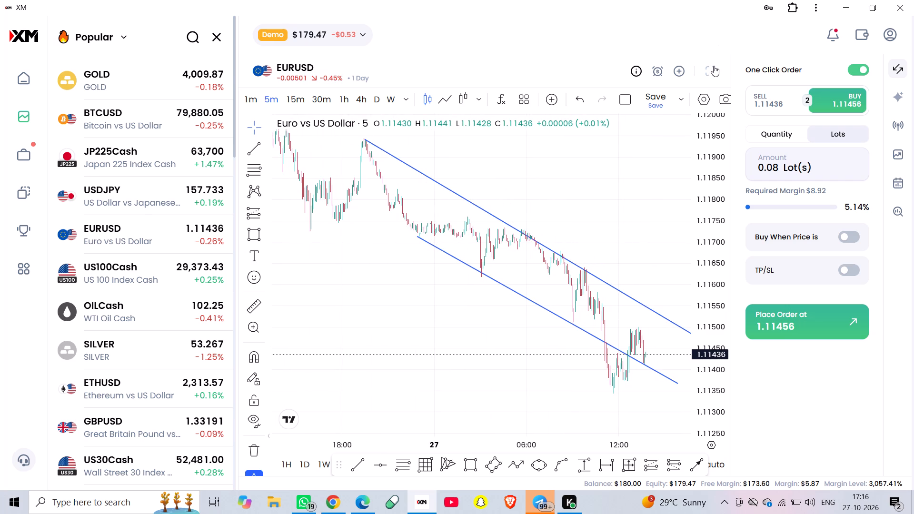
Draw a vertical trend line at 26 Oct 16:00 from the swing low near 1.11732 up to about 1.11943.
scroll(455, 223, up, 3)
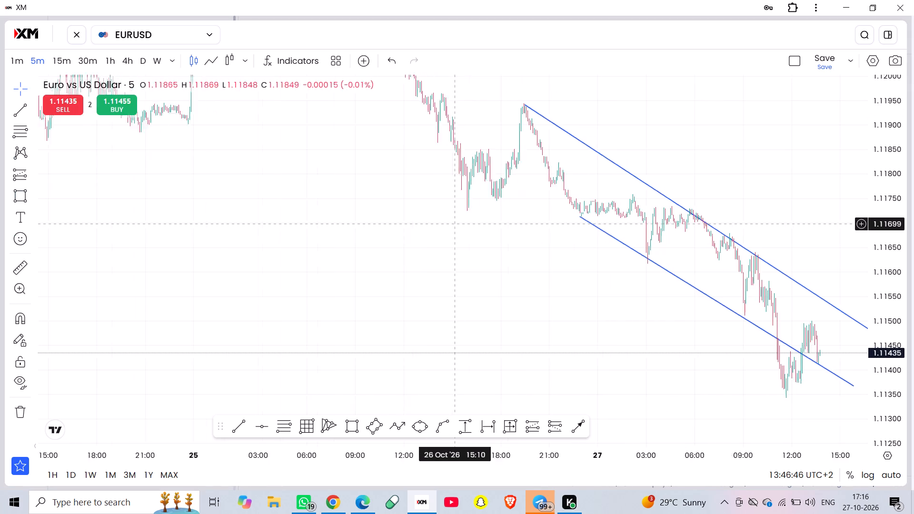
scroll(455, 223, up, 3)
drag(417, 234, 412, 330)
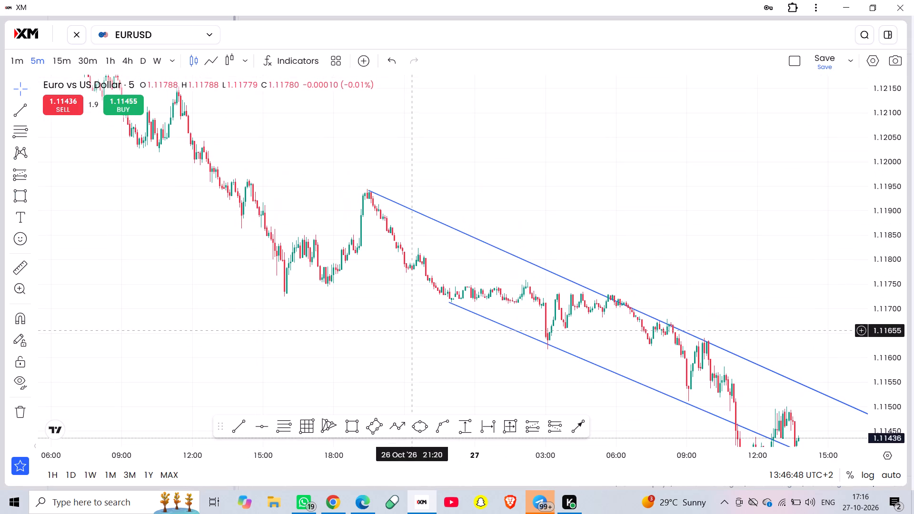
click(17, 104)
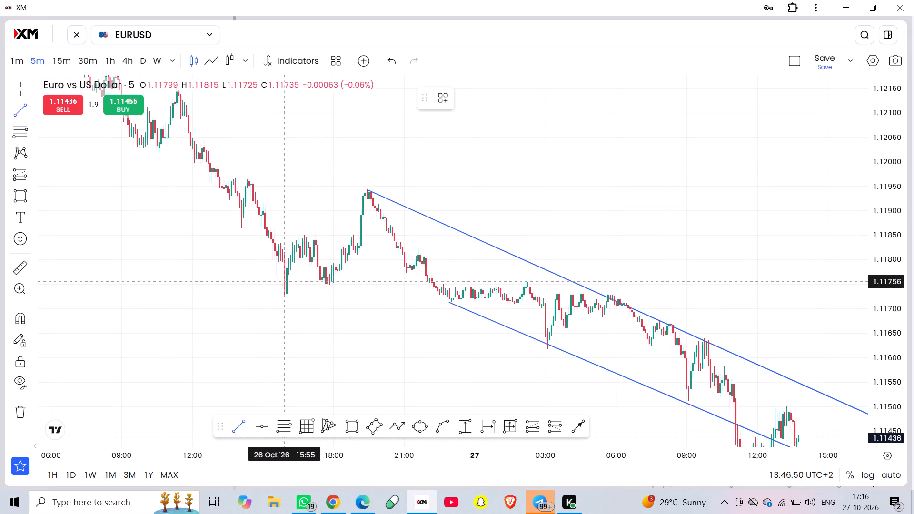
click(286, 293)
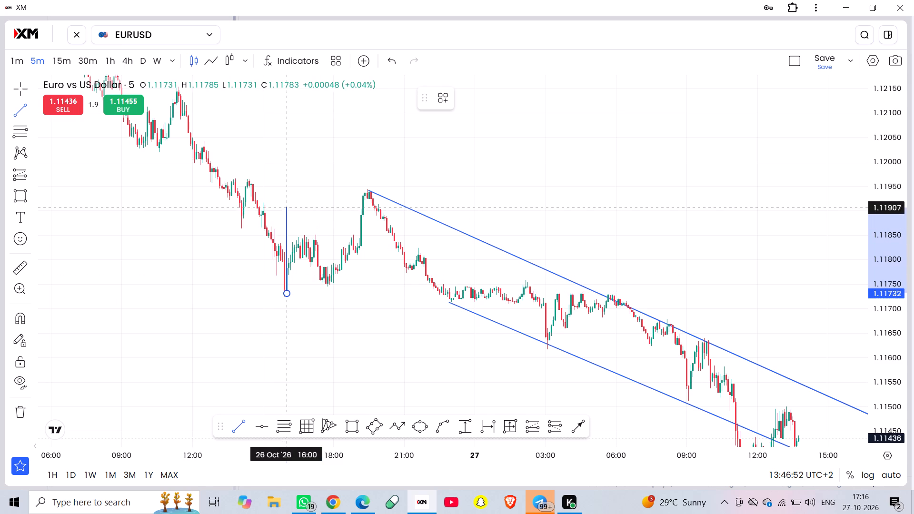
click(286, 189)
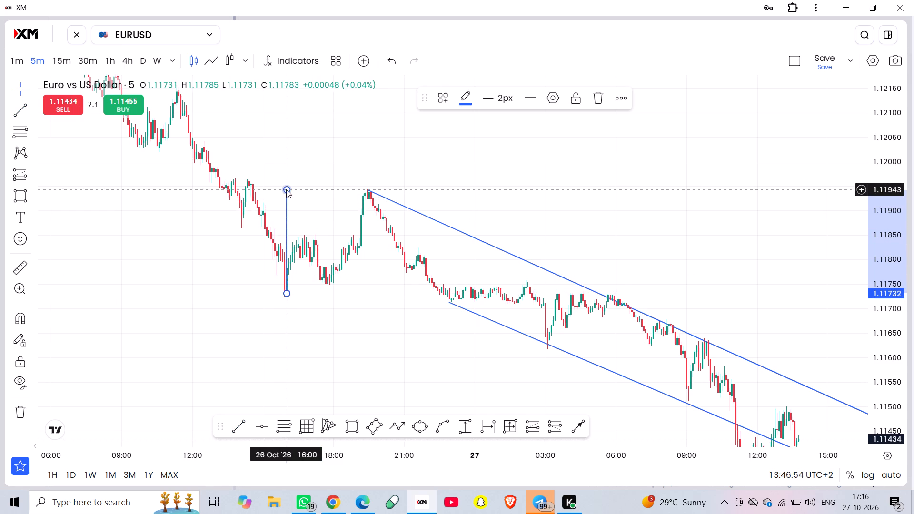
Move the vertical trend line to 27 Oct 11:35 at the recent low, spanning about 1.11366 to 1.11577.
drag(289, 257, 592, 251)
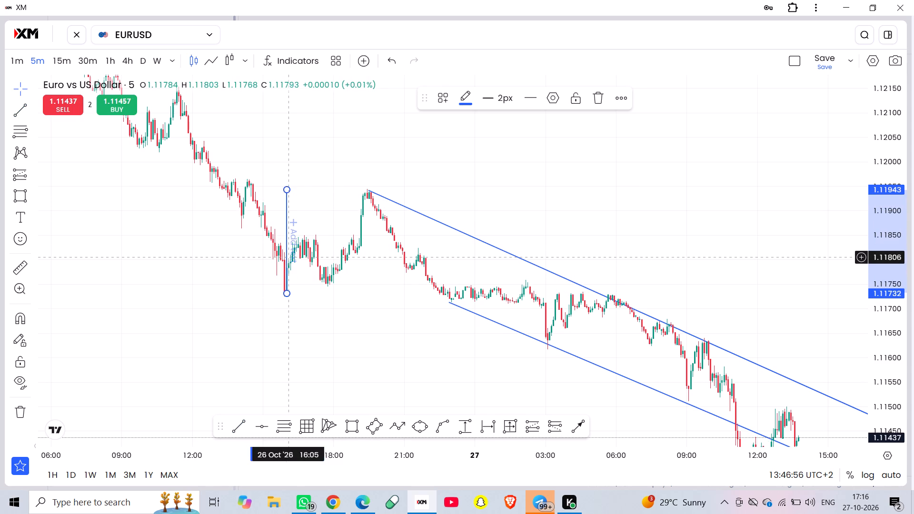
drag(592, 251, 686, 280)
drag(556, 208, 418, 145)
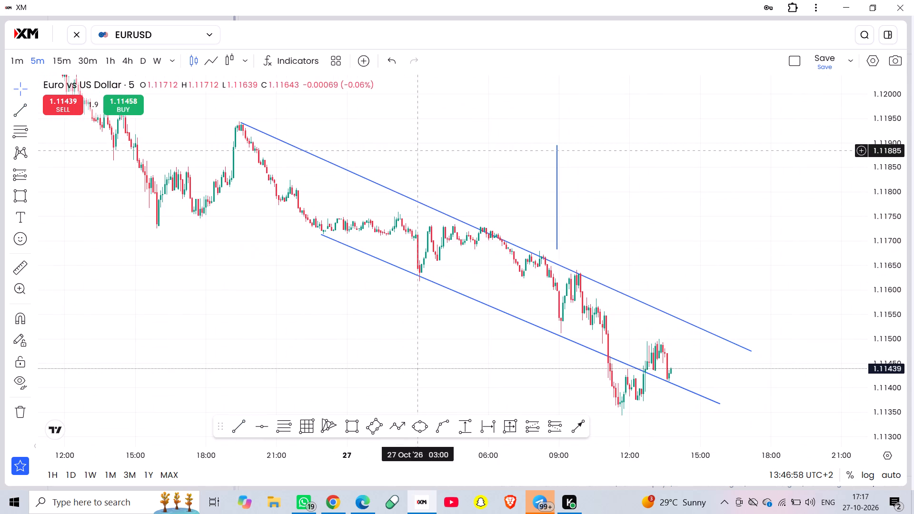
drag(556, 185, 651, 275)
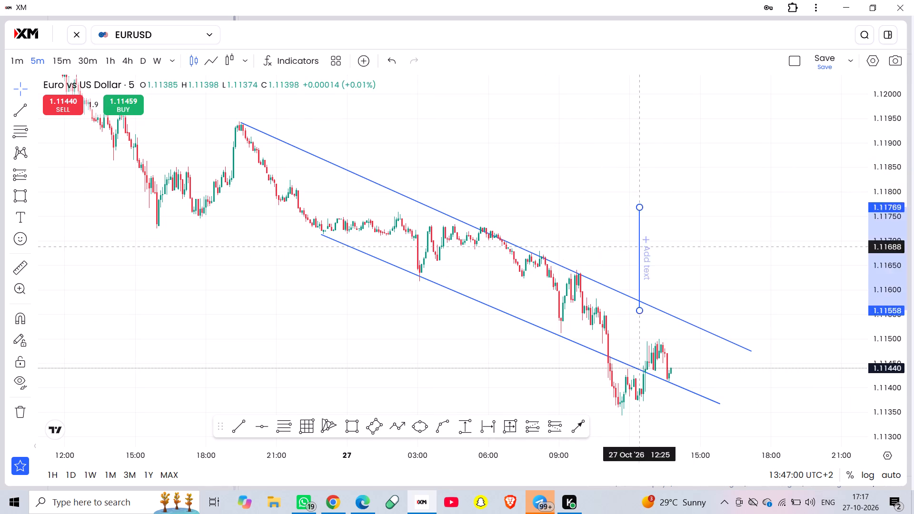
drag(651, 275, 620, 340)
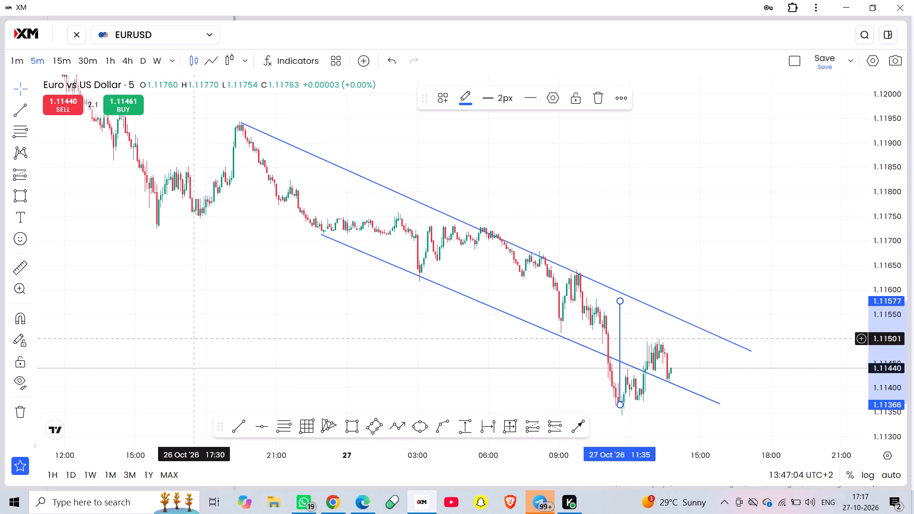
Draw a rectangle zone from the vertical line's top end to about 27 Oct 20:20, spanning about 1.11578 to 1.11542.
click(348, 421)
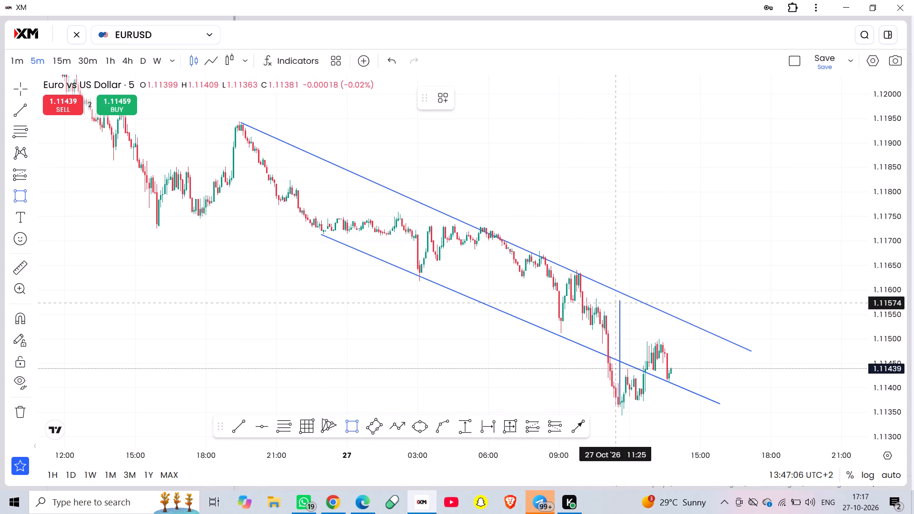
click(618, 300)
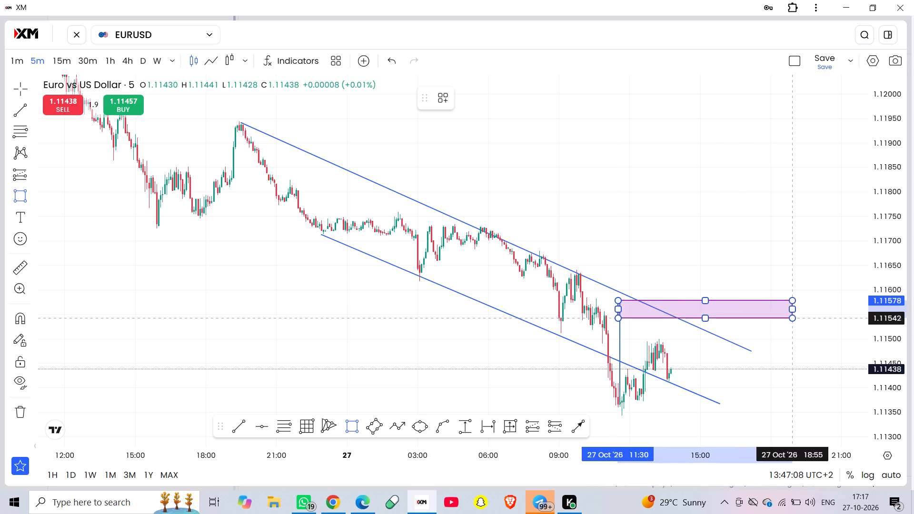
click(826, 318)
click(784, 245)
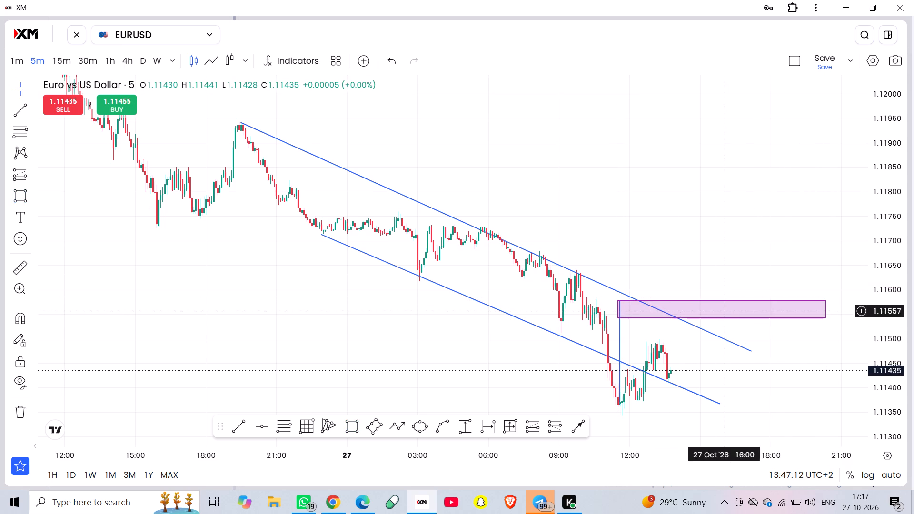
Raise the rectangle zone's lower edge to about 1.1155.
drag(724, 317, 723, 312)
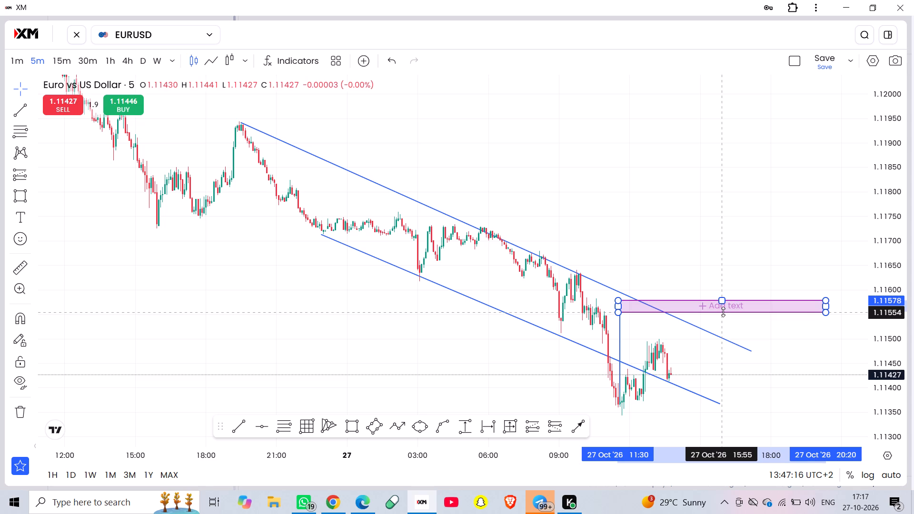
drag(723, 312, 723, 313)
click(614, 225)
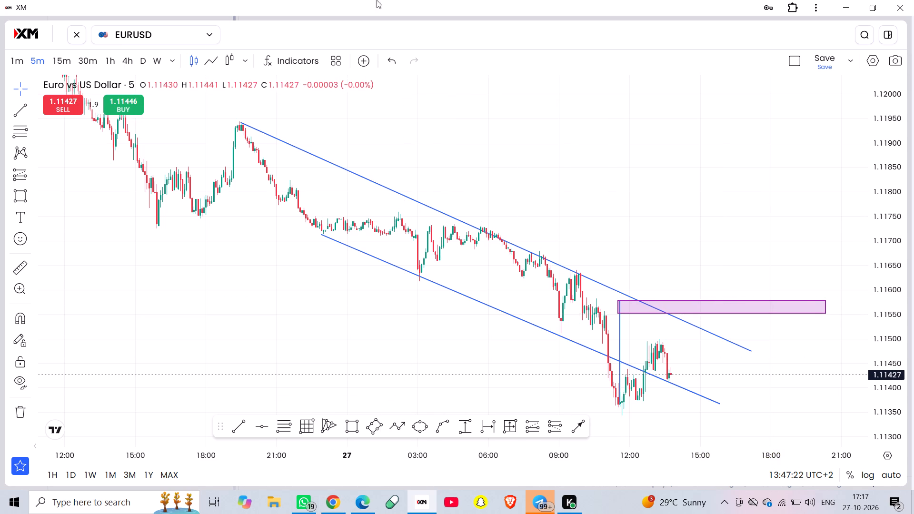
Change the chart layout to a two-by-two grid of four charts.
click(793, 56)
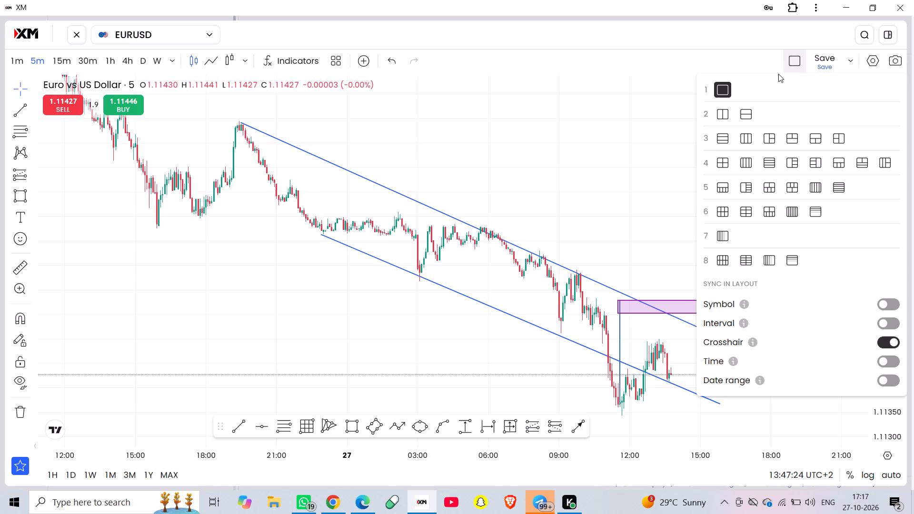
click(723, 160)
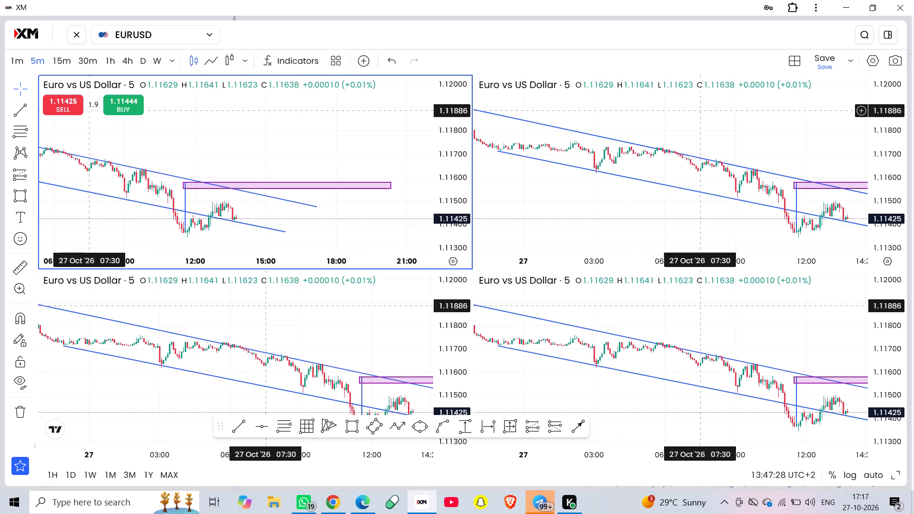
Set the upper-right chart of the grid to the GOLD instrument.
click(703, 110)
click(175, 30)
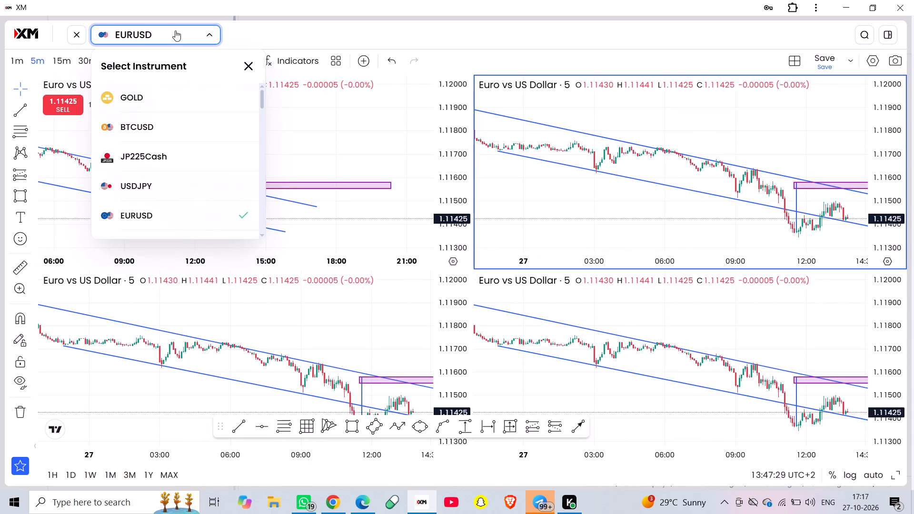
click(144, 96)
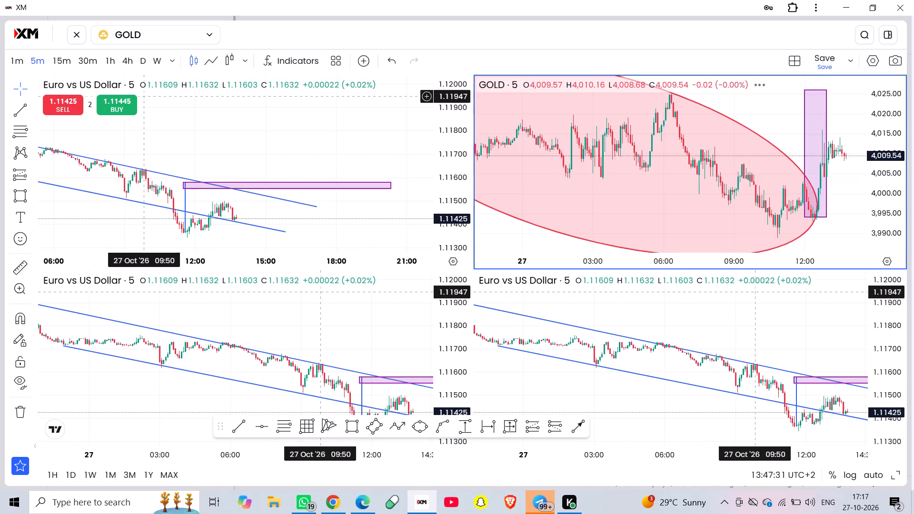
Set the lower-left chart of the grid to the US100Cash instrument.
click(163, 320)
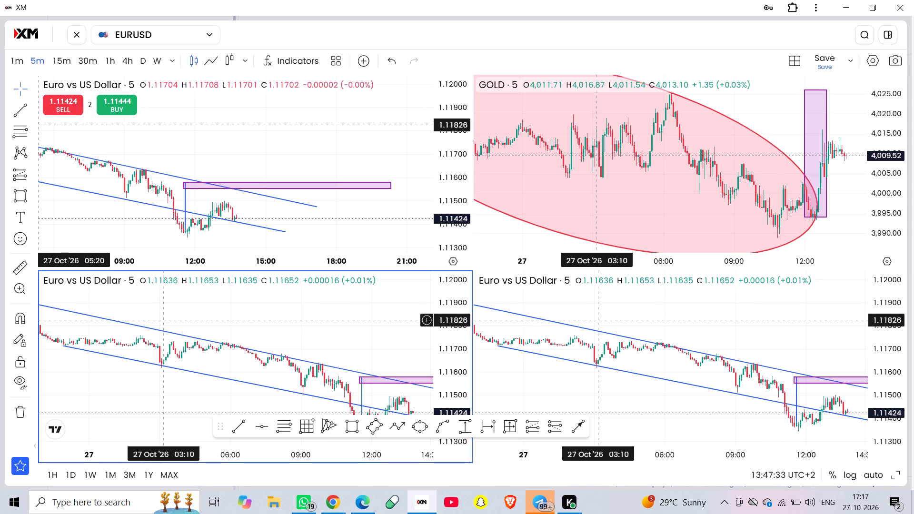
click(172, 36)
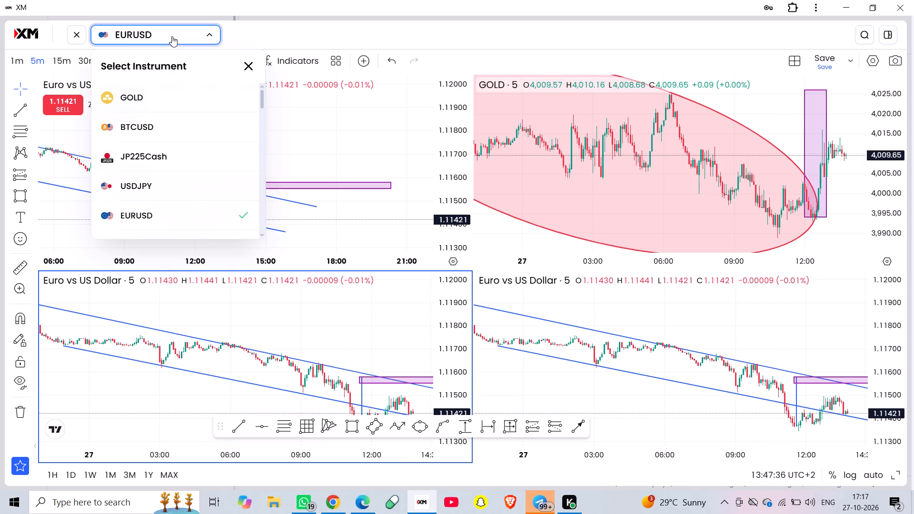
scroll(152, 158, down, 2)
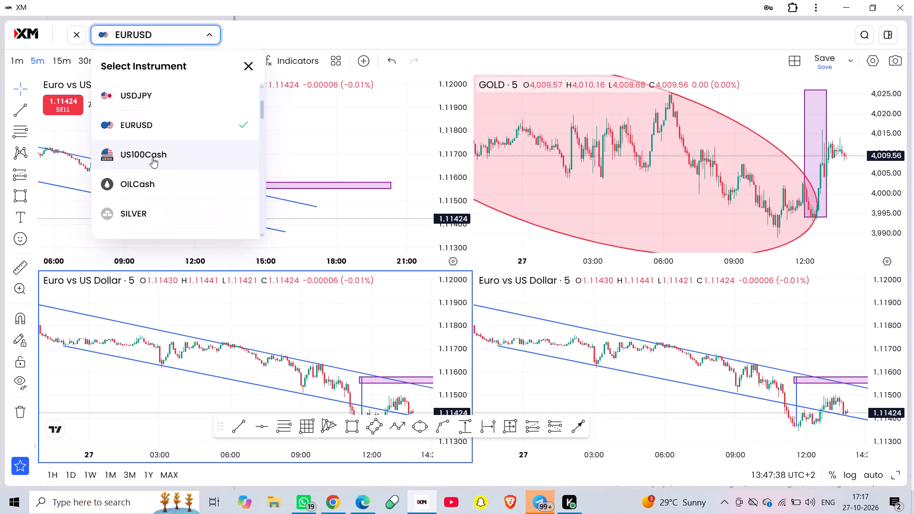
right_click(152, 158)
click(141, 153)
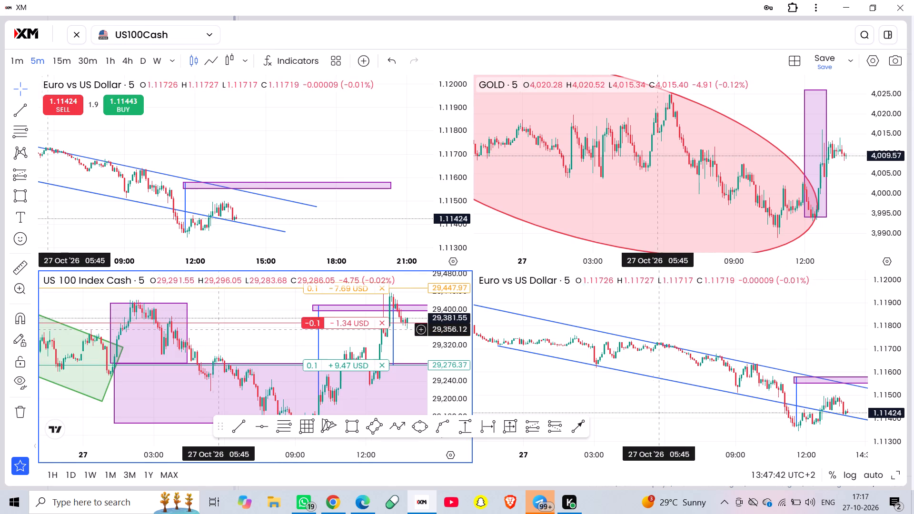
scroll(219, 329, left, 3)
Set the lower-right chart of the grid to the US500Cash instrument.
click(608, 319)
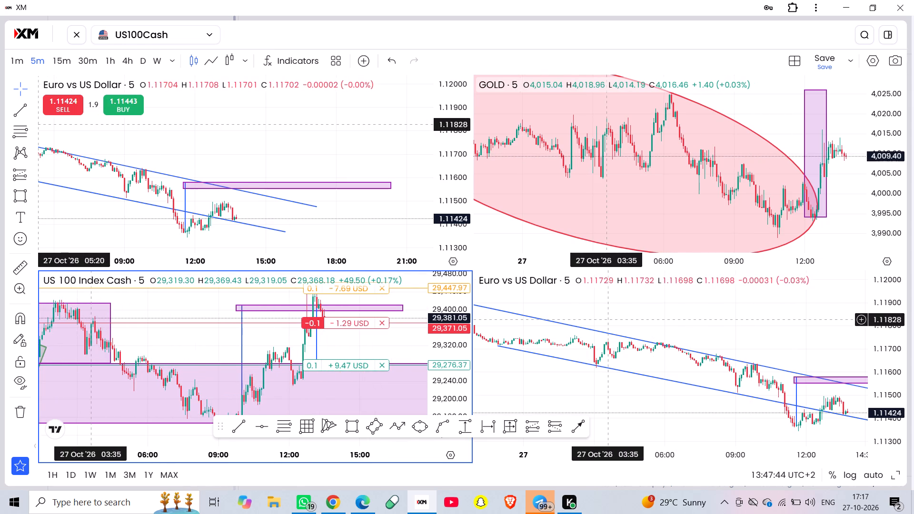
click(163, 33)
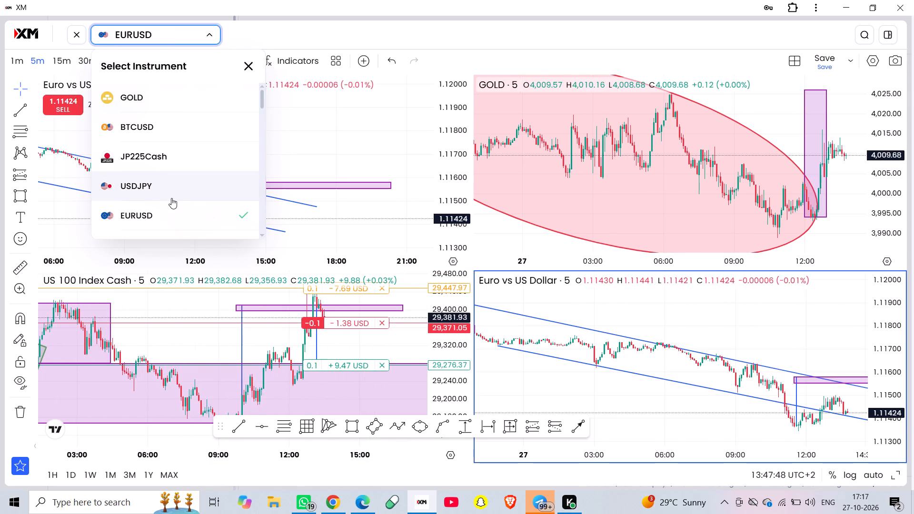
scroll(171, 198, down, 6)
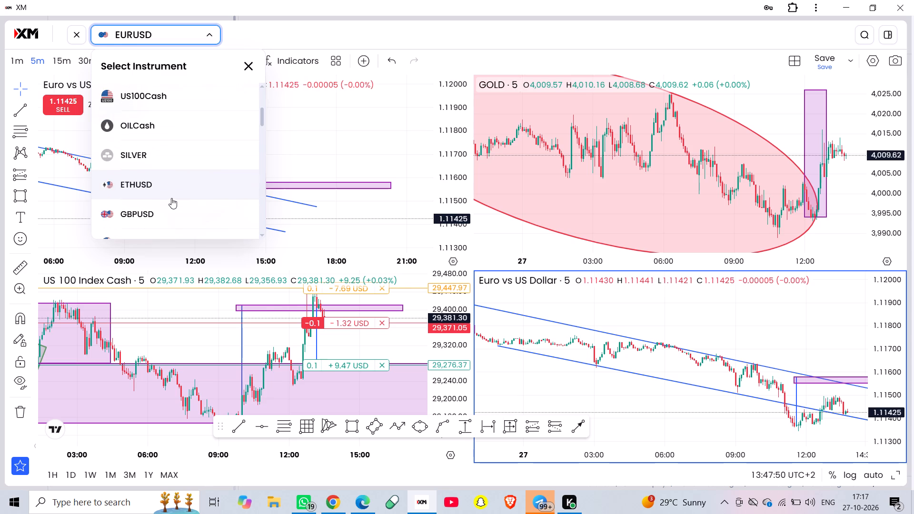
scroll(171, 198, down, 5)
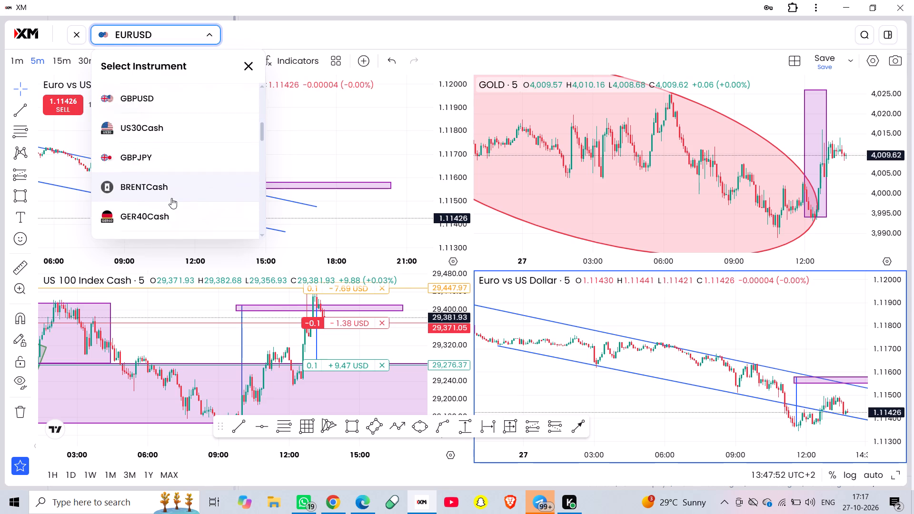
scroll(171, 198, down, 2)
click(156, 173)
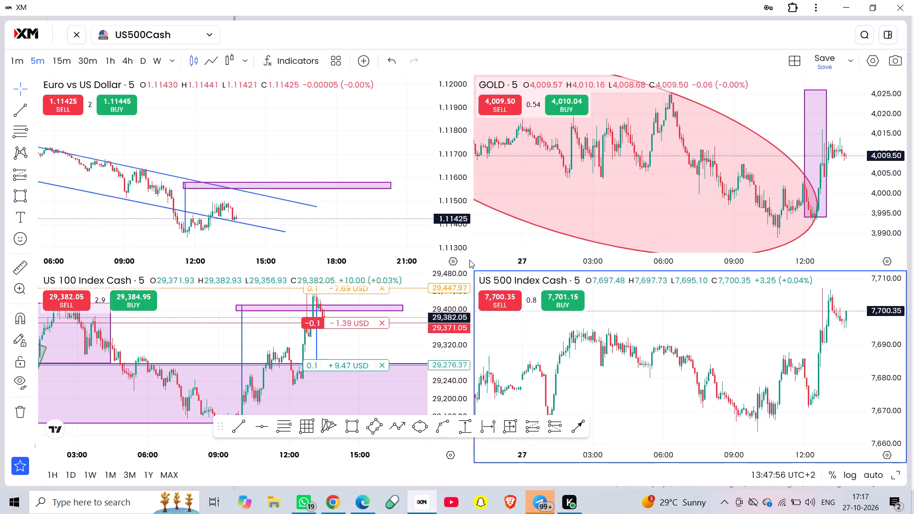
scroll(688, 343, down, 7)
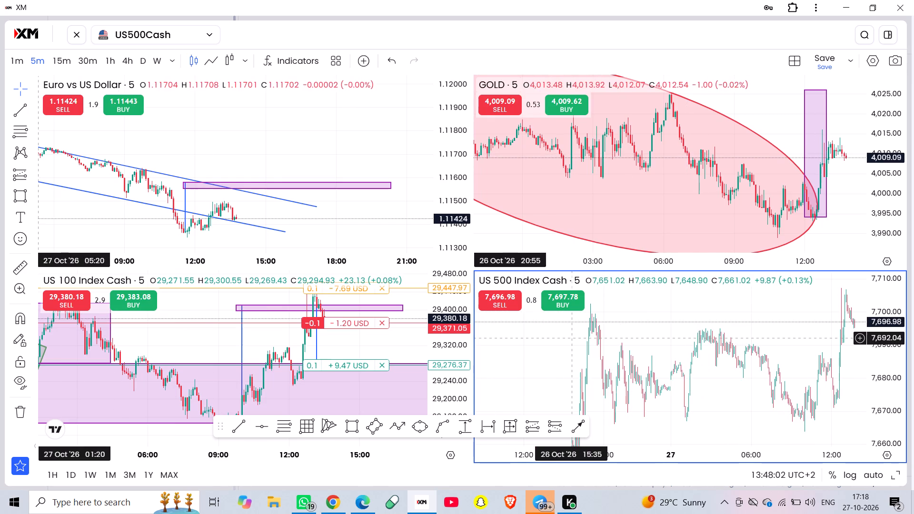
Set the lower-right chart of the grid to the BTCUSD instrument.
click(608, 336)
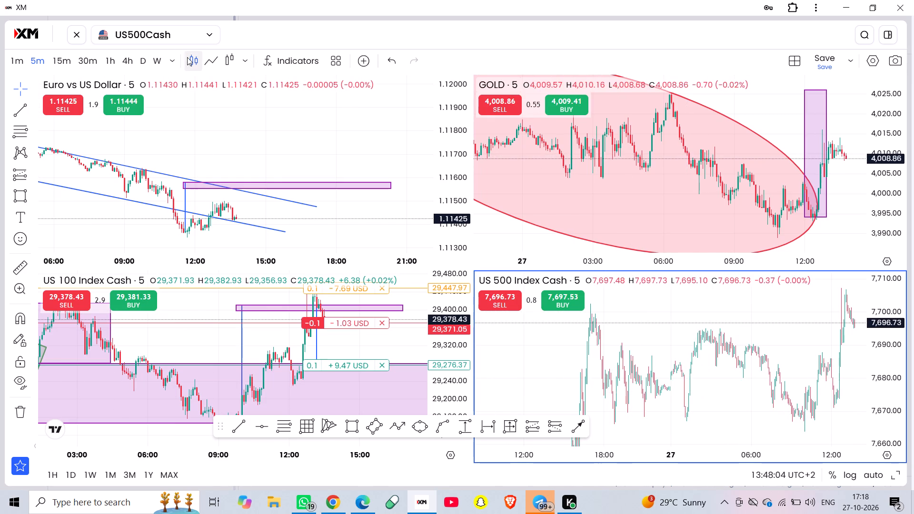
click(173, 31)
click(147, 118)
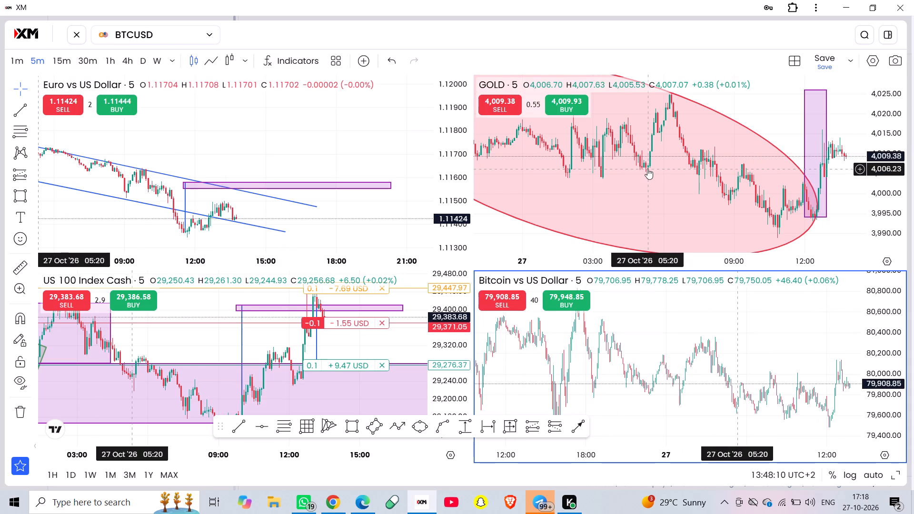
Examine the latest price action on the EURUSD chart and around the position and order levels on the US100Cash chart.
scroll(288, 196, up, 5)
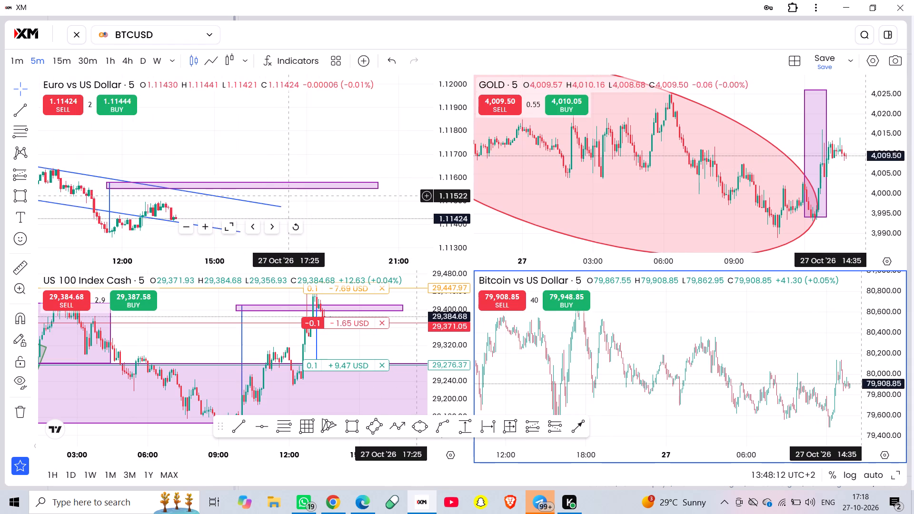
scroll(288, 196, down, 3)
scroll(292, 307, up, 4)
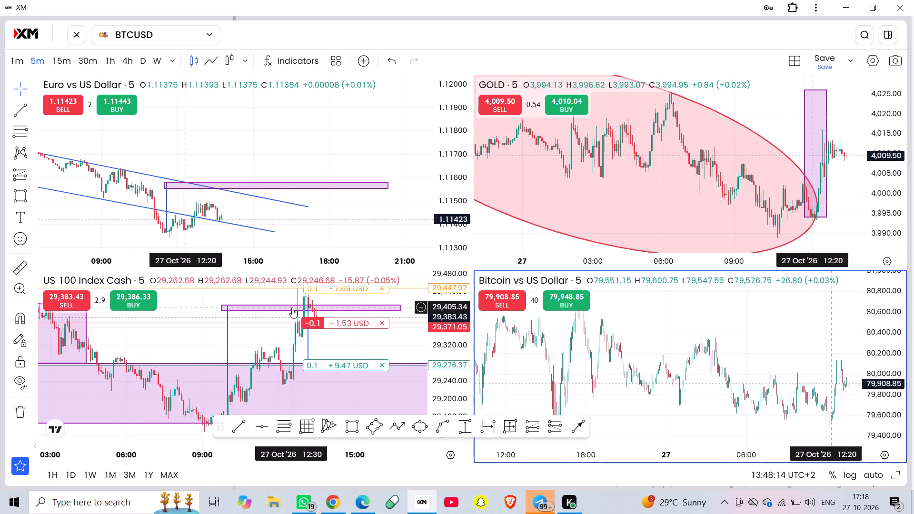
scroll(292, 307, up, 1)
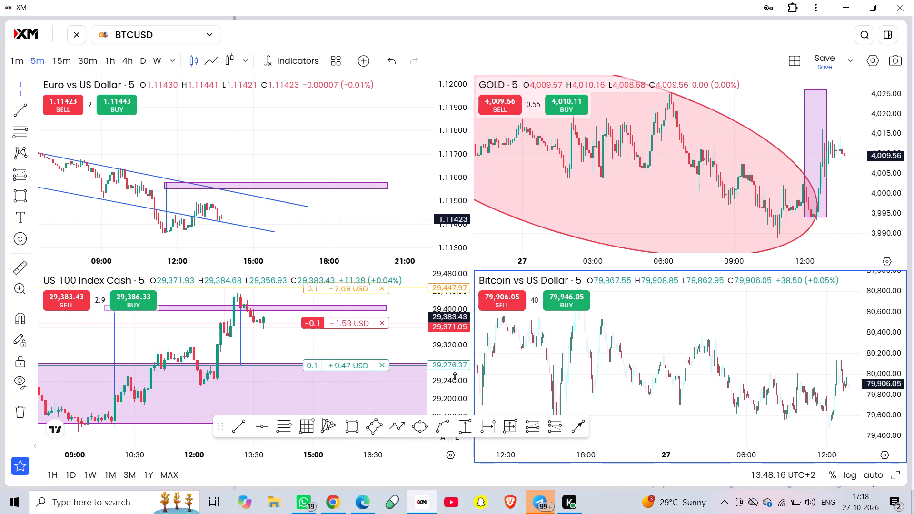
scroll(455, 377, up, 3)
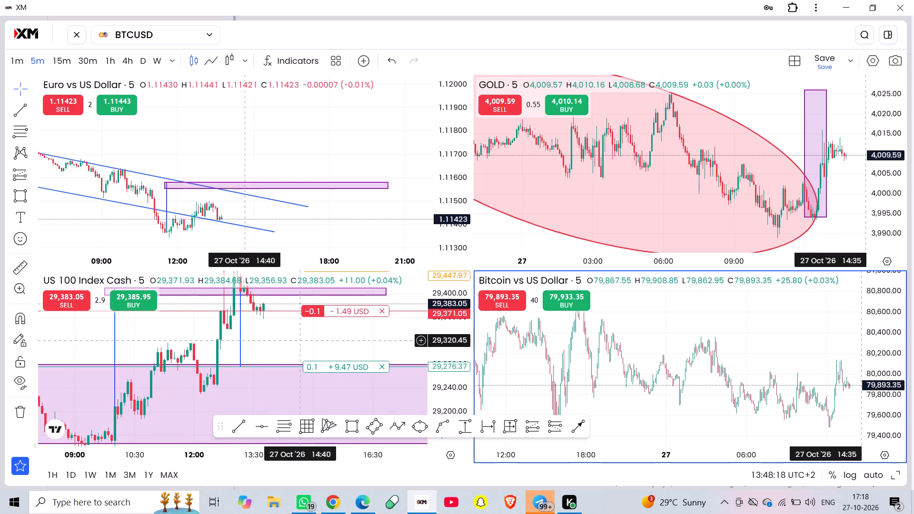
drag(284, 342, 277, 352)
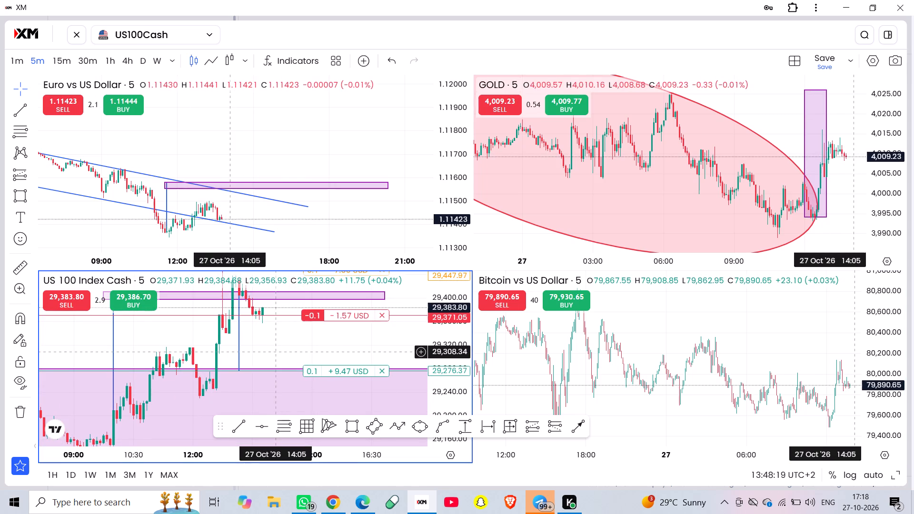
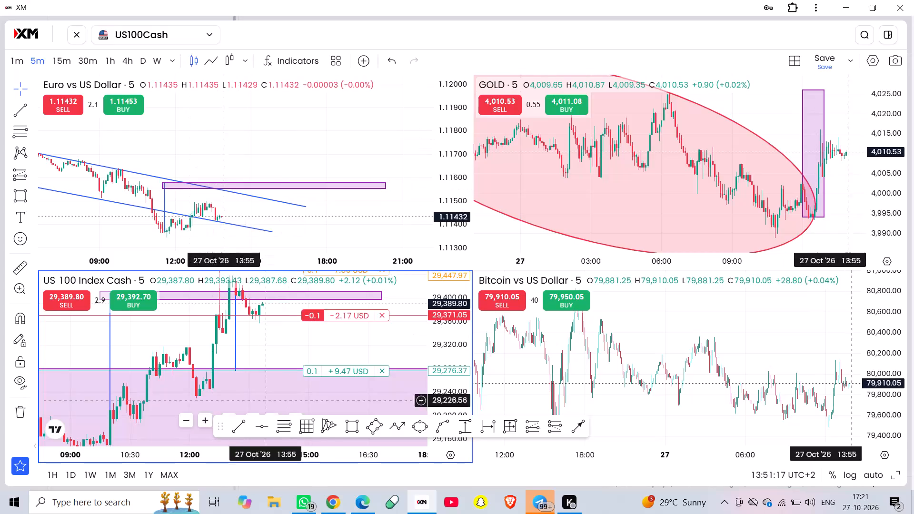
Switch to YouTube in Chrome, pause the Hit Squad music video, and return to the XM chart grid.
click(345, 512)
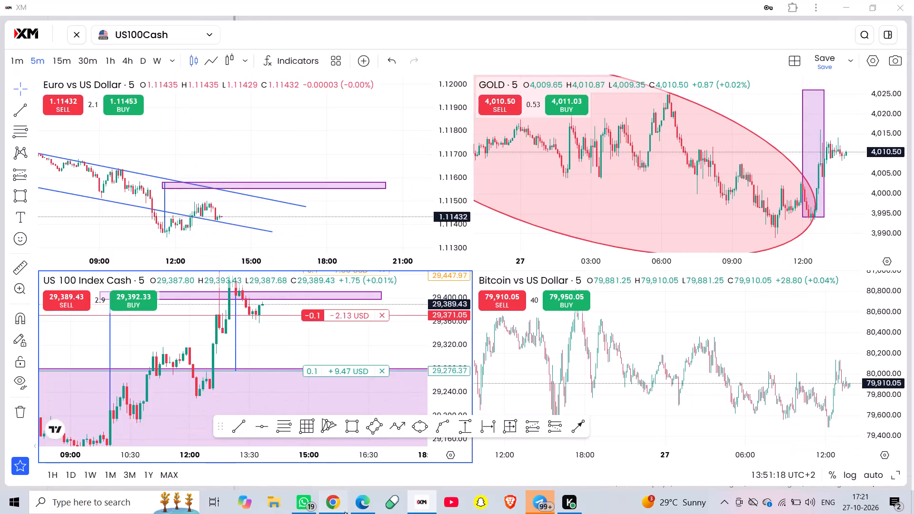
click(316, 219)
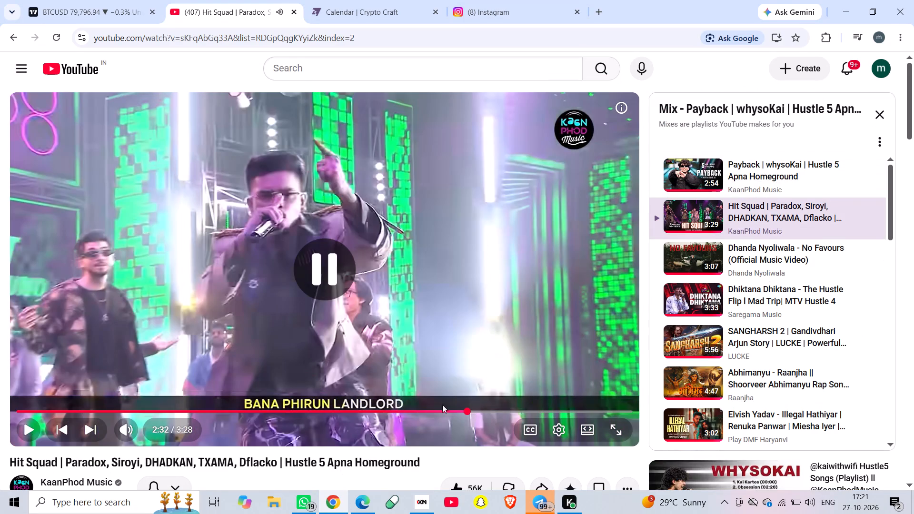
click(429, 505)
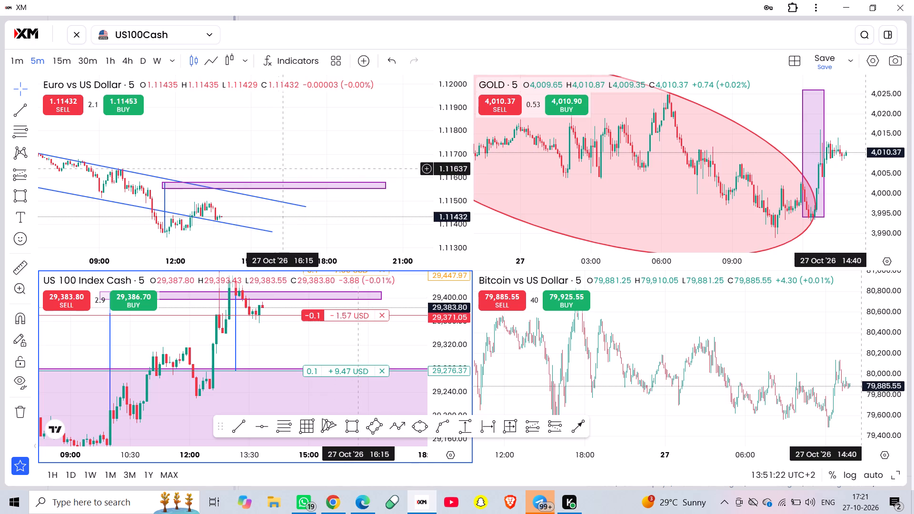